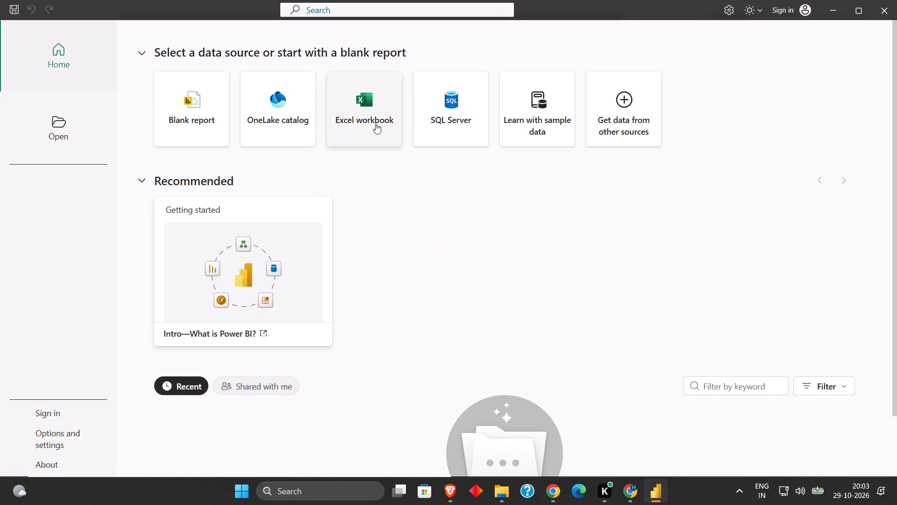
# Start an Excel data import in a new report and look inside newApplications\archive for the shipping dataset.
pyautogui.click(376, 123)
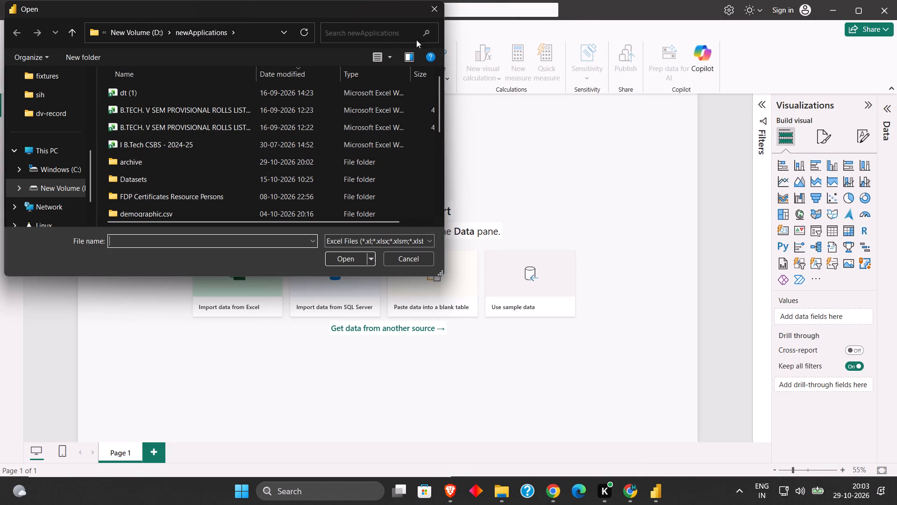
pyautogui.click(431, 15)
pyautogui.click(391, 177)
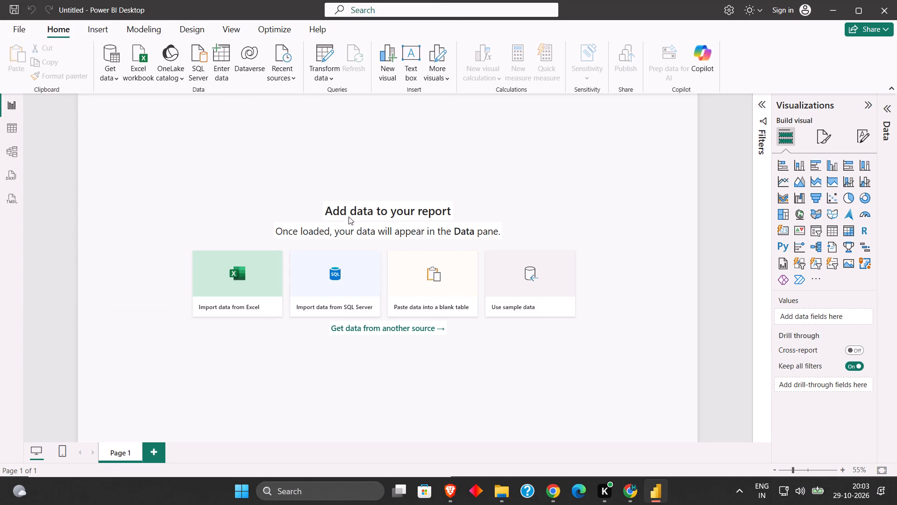
pyautogui.click(251, 292)
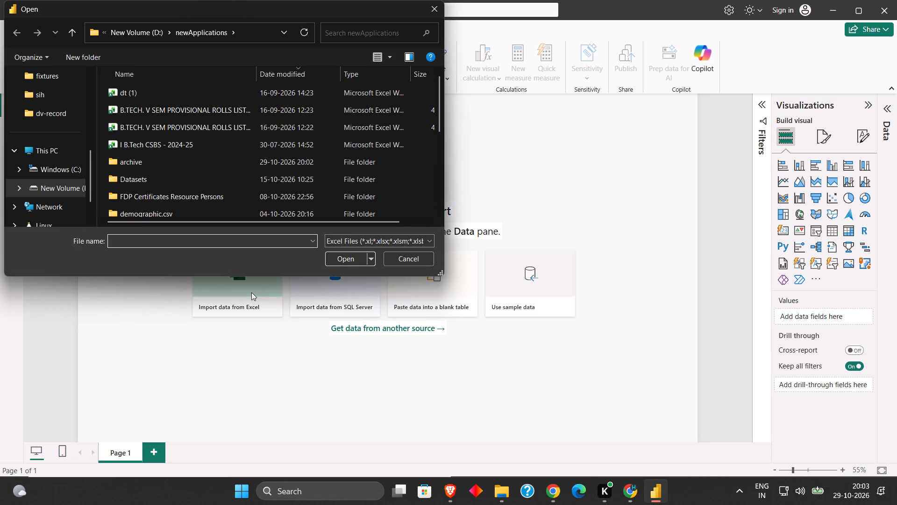
pyautogui.doubleClick(221, 161)
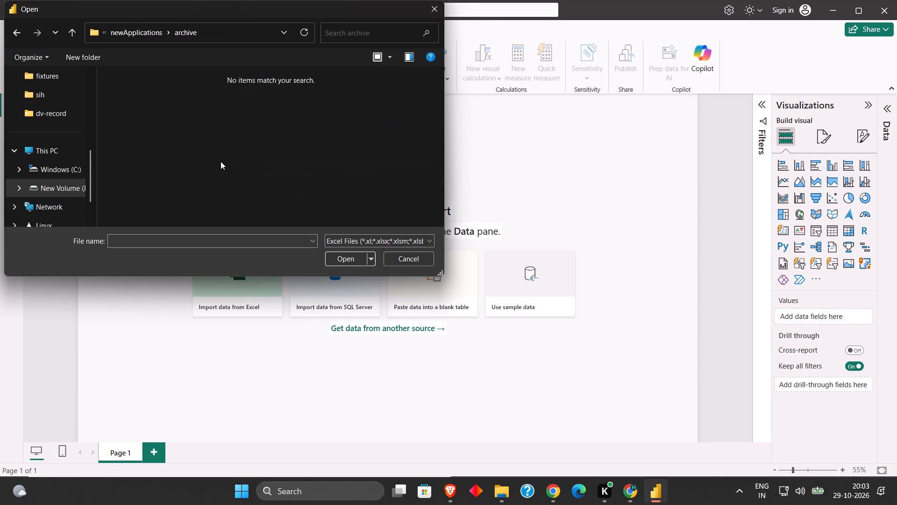
pyautogui.click(221, 161)
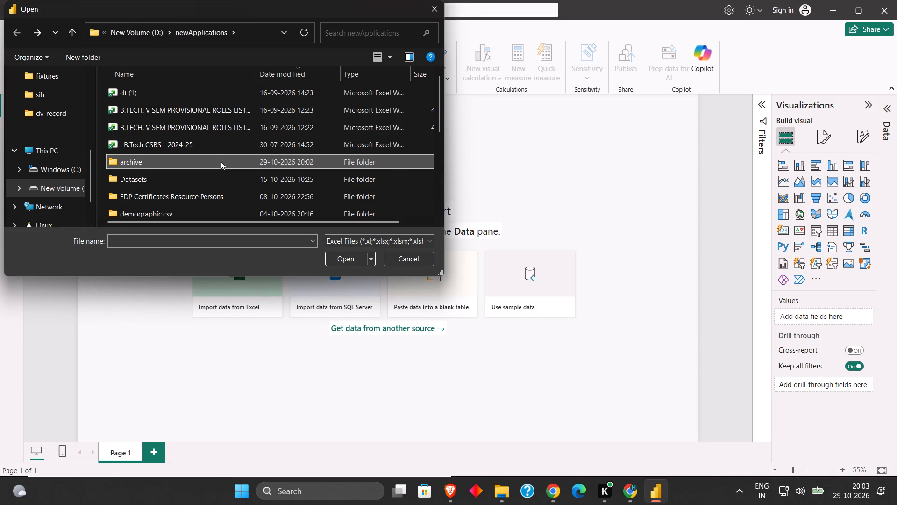
# Switch to File Explorer and open the Ecommerce Shipping Data CSV from newApplications\archive in Excel.
pyautogui.click(495, 490)
pyautogui.doubleClick(239, 335)
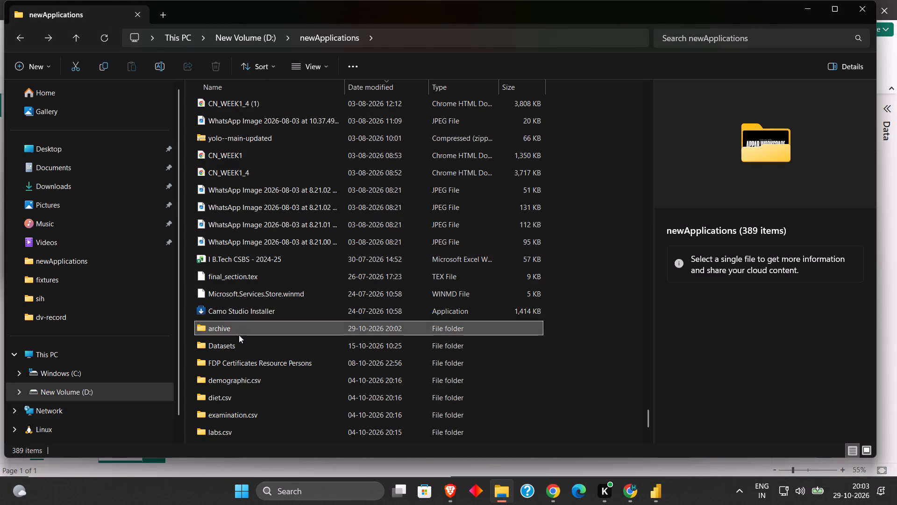
pyautogui.rightClick(337, 133)
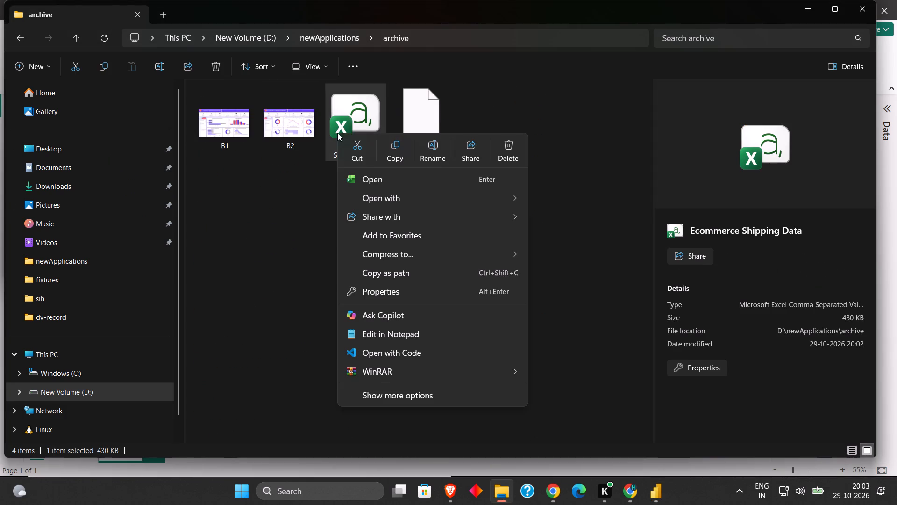
pyautogui.click(434, 177)
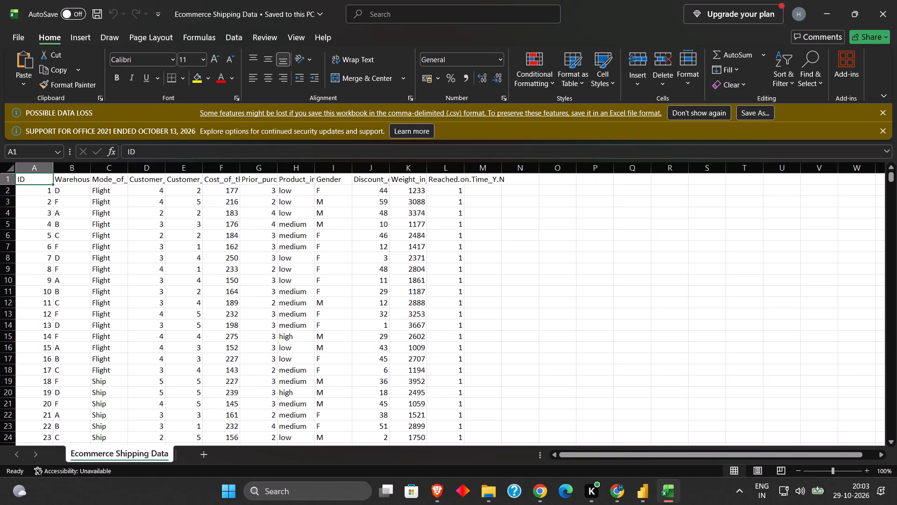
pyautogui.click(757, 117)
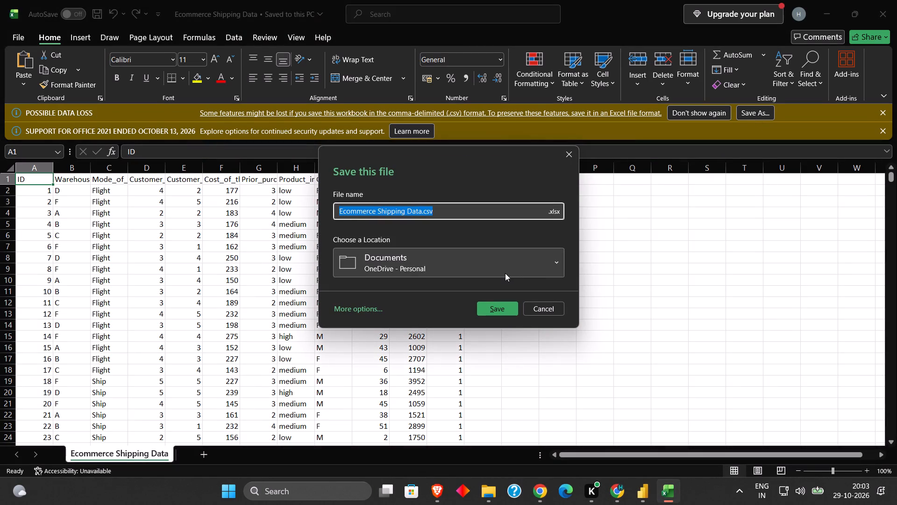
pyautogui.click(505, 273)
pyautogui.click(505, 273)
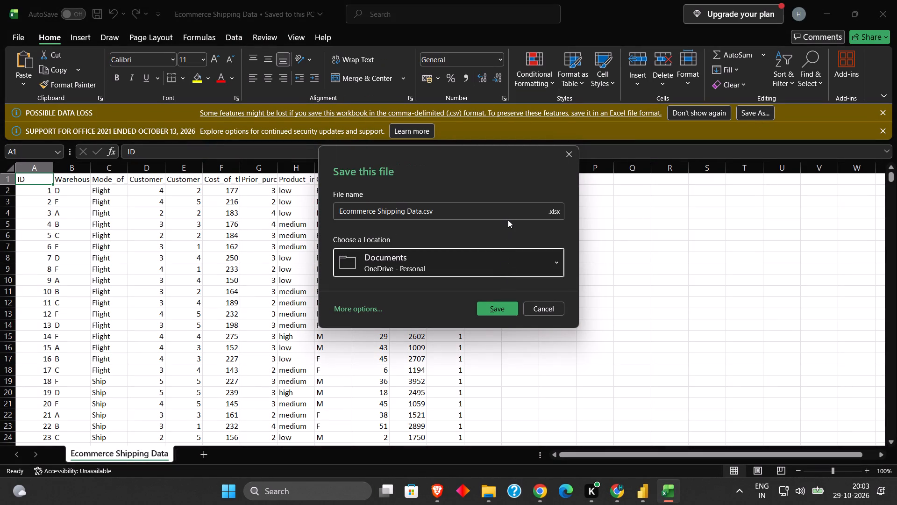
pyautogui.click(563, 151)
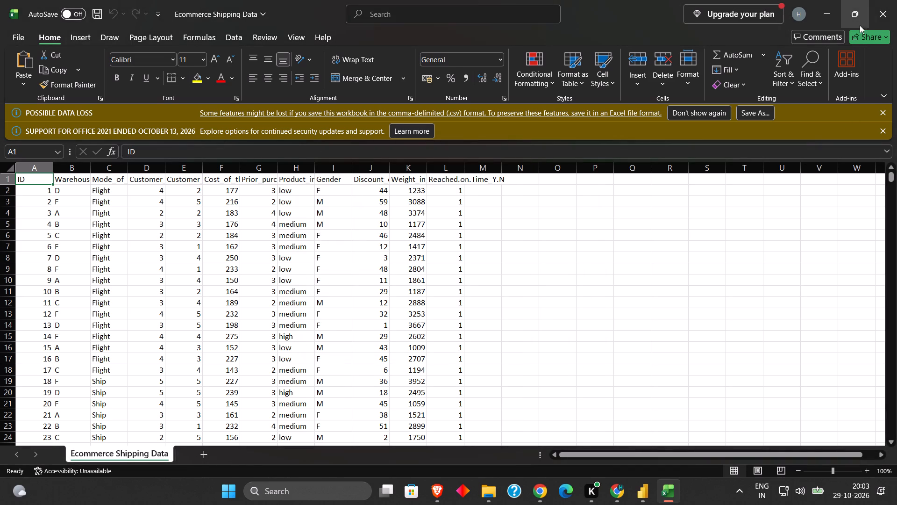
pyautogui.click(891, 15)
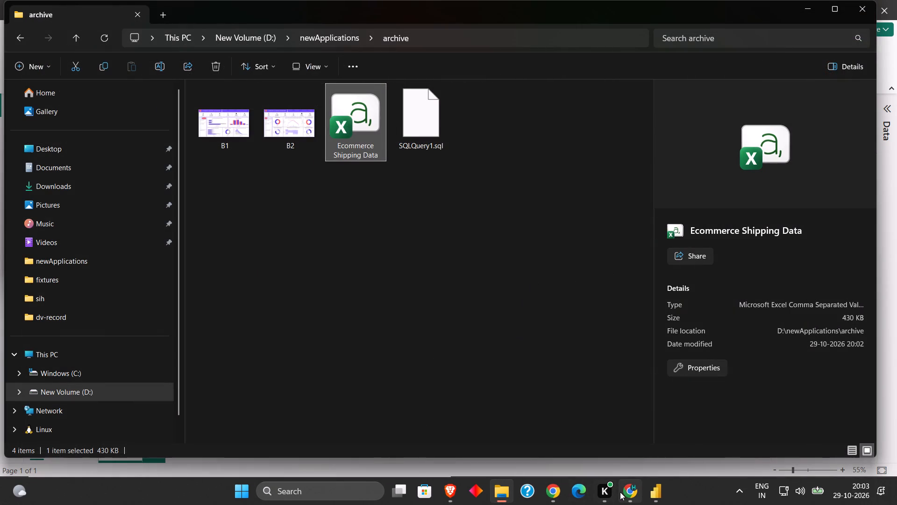
# Return to Power BI's Excel import dialog and check the archive folder and the newApplications listing for the dataset again.
pyautogui.click(651, 489)
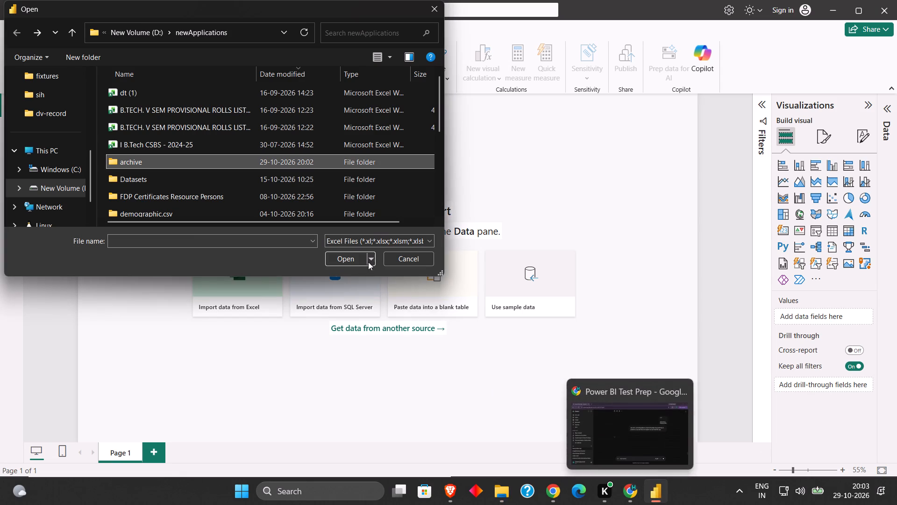
pyautogui.doubleClick(192, 162)
pyautogui.click(193, 162)
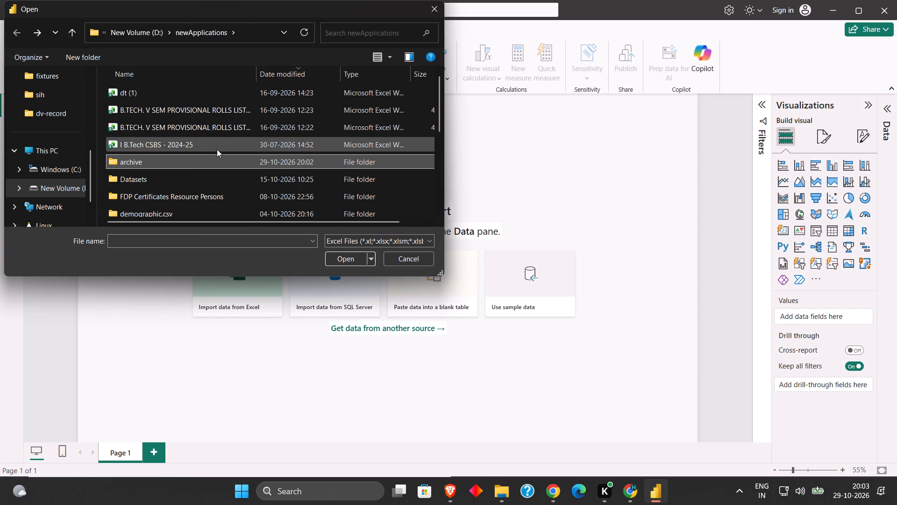
pyautogui.rightClick(220, 145)
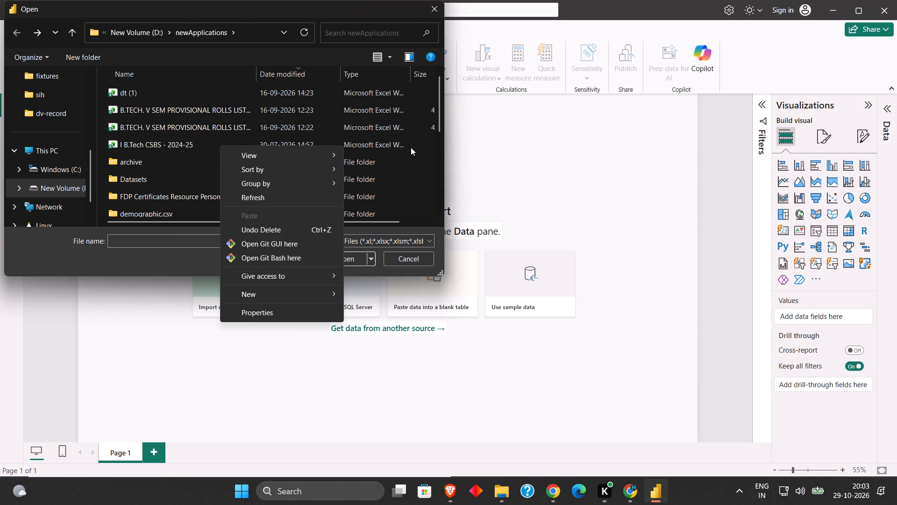
pyautogui.click(380, 223)
pyautogui.moveTo(380, 223); pyautogui.dragTo(384, 223)
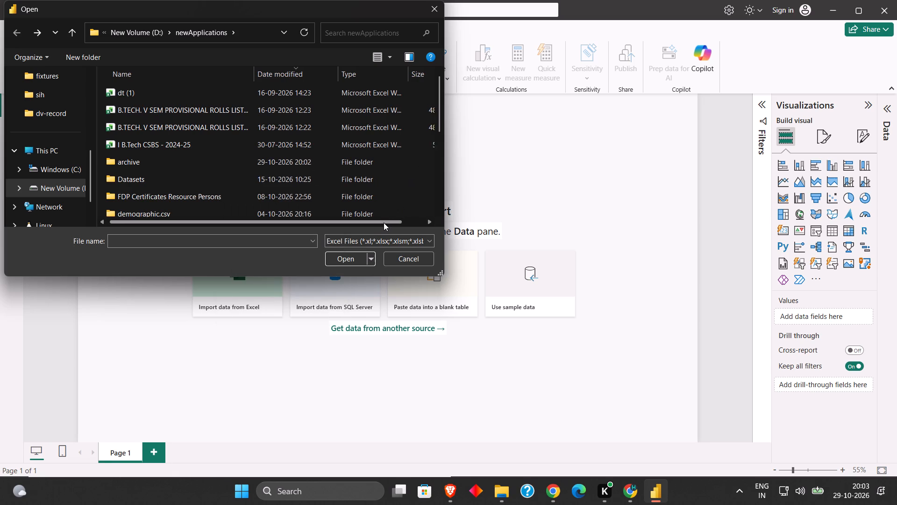
pyautogui.moveTo(384, 223); pyautogui.dragTo(277, 227)
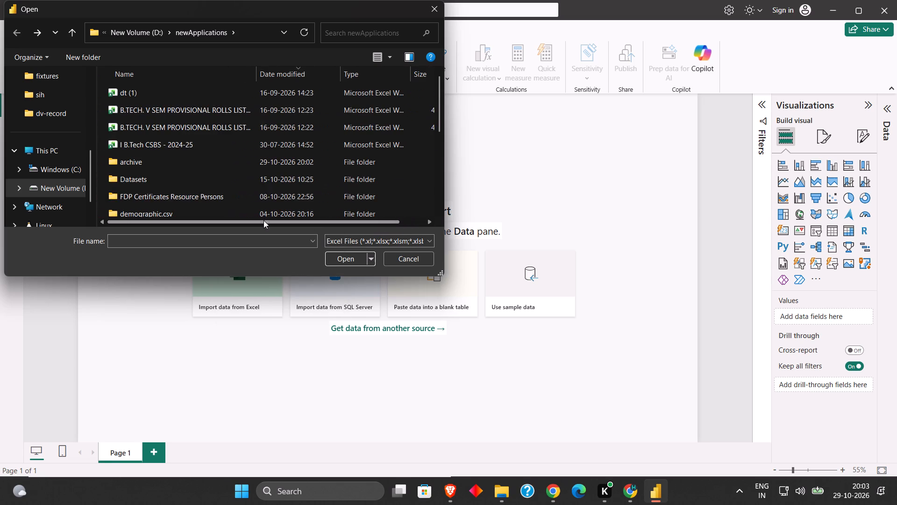
# Switch to File Explorer and view the properties of the Ecommerce Shipping Data file in the archive folder to check its file type.
pyautogui.click(507, 490)
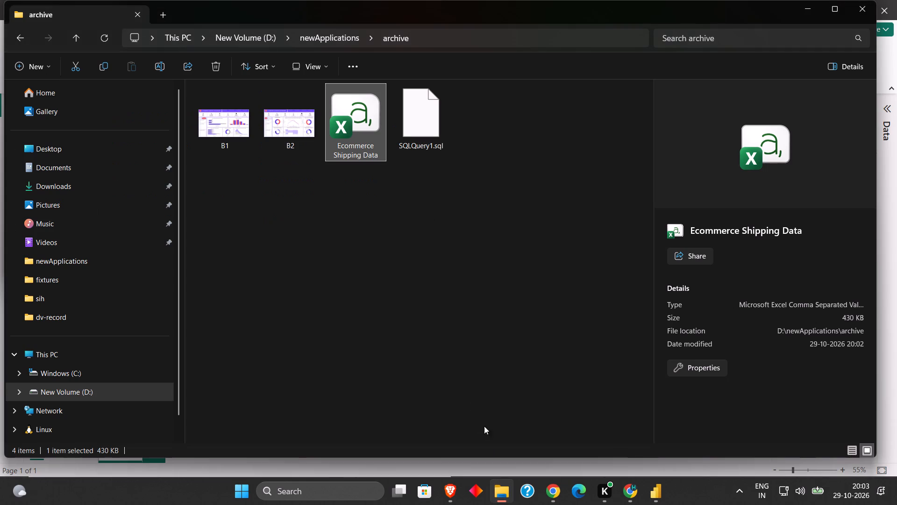
pyautogui.rightClick(362, 149)
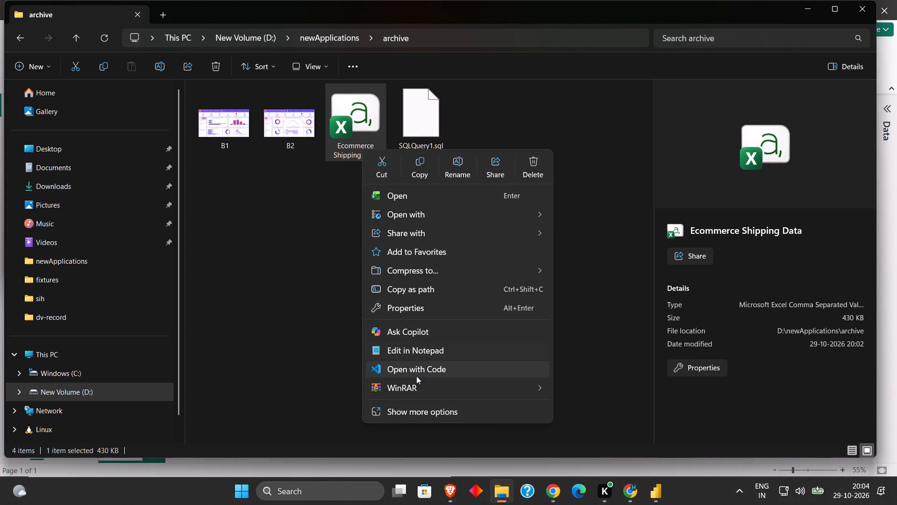
pyautogui.click(432, 408)
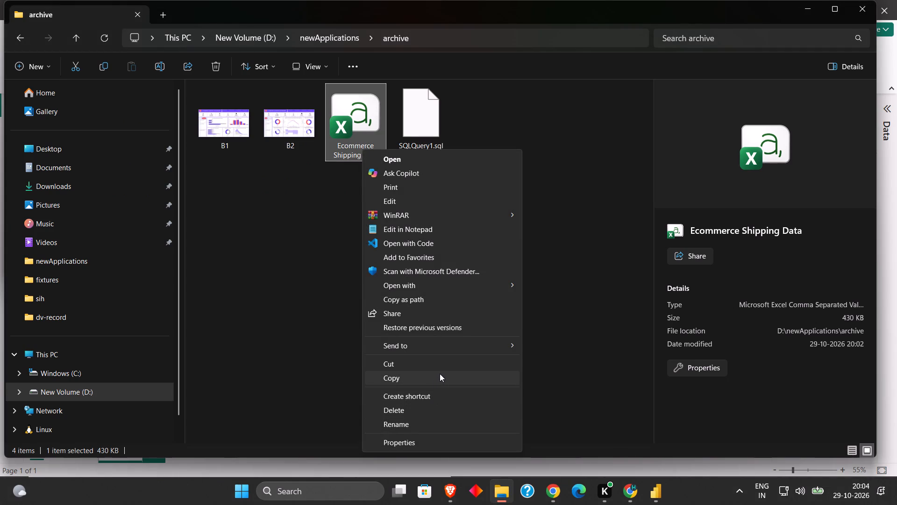
pyautogui.click(419, 446)
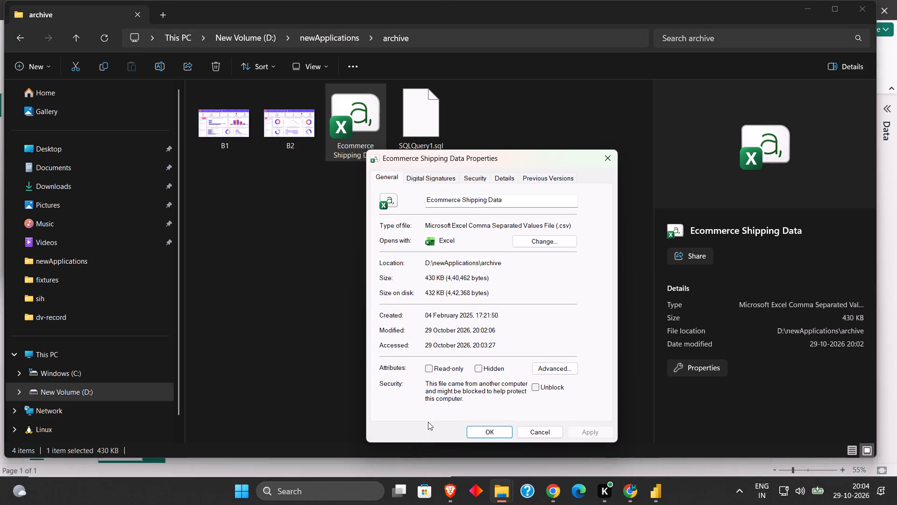
pyautogui.tripleClick(482, 224)
pyautogui.tripleClick(482, 224)
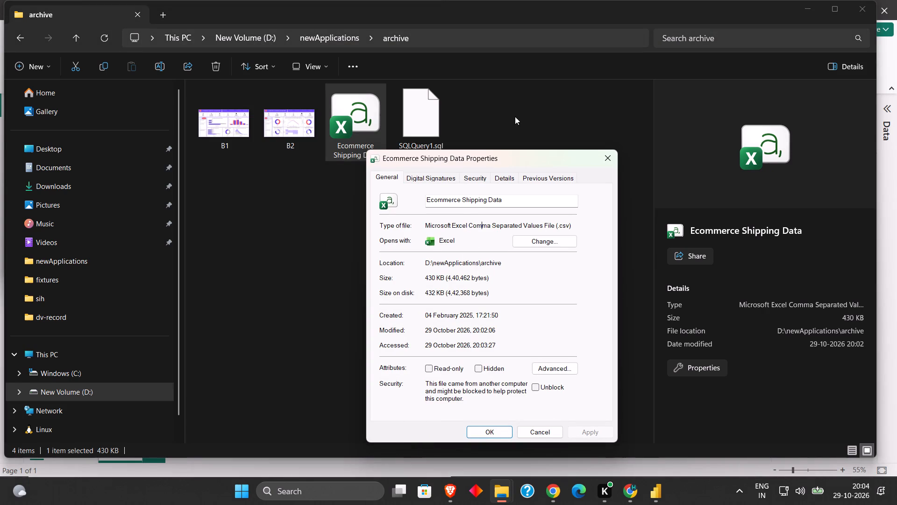
# Look through the newApplications folder listing in File Explorer, and close that window and the file's properties.
pyautogui.click(515, 116)
pyautogui.moveTo(482, 168); pyautogui.dragTo(468, 200)
pyautogui.scroll(9, 291, 260)
pyautogui.moveTo(651, 386); pyautogui.dragTo(652, 180)
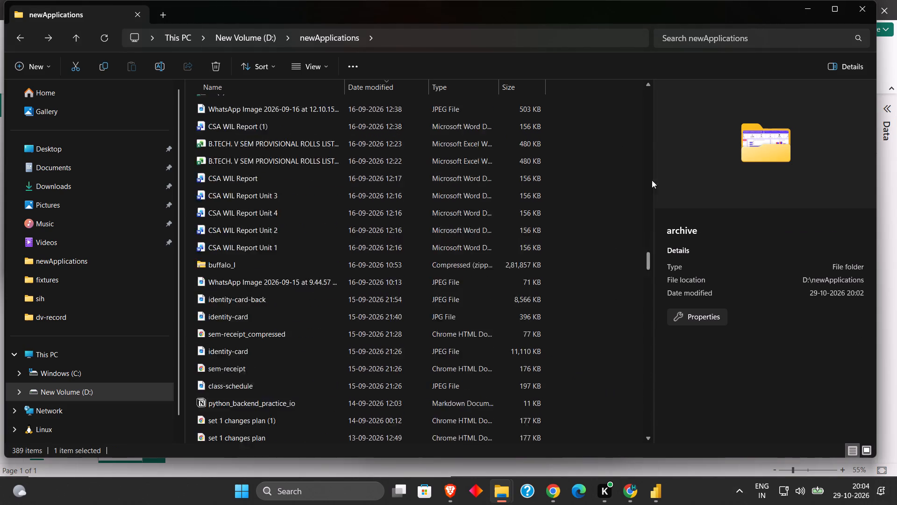
pyautogui.moveTo(652, 180); pyautogui.dragTo(657, 75)
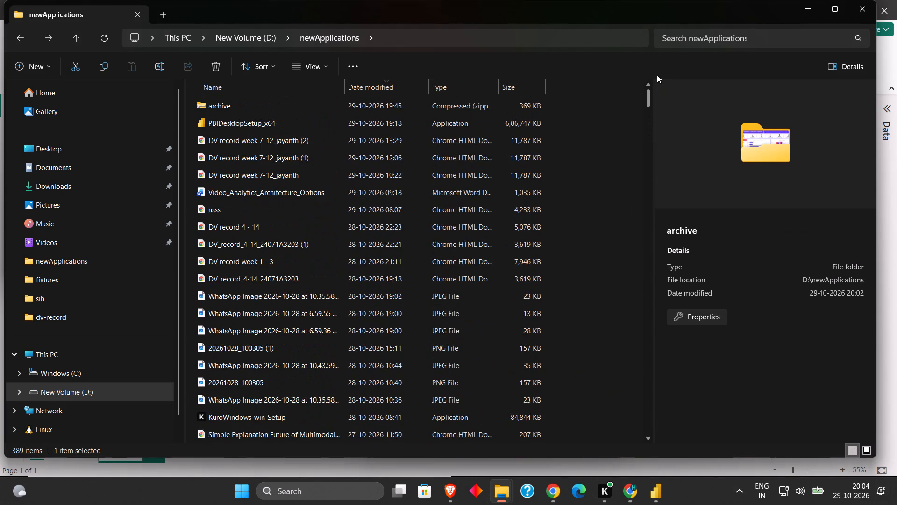
pyautogui.moveTo(657, 75); pyautogui.dragTo(649, 133)
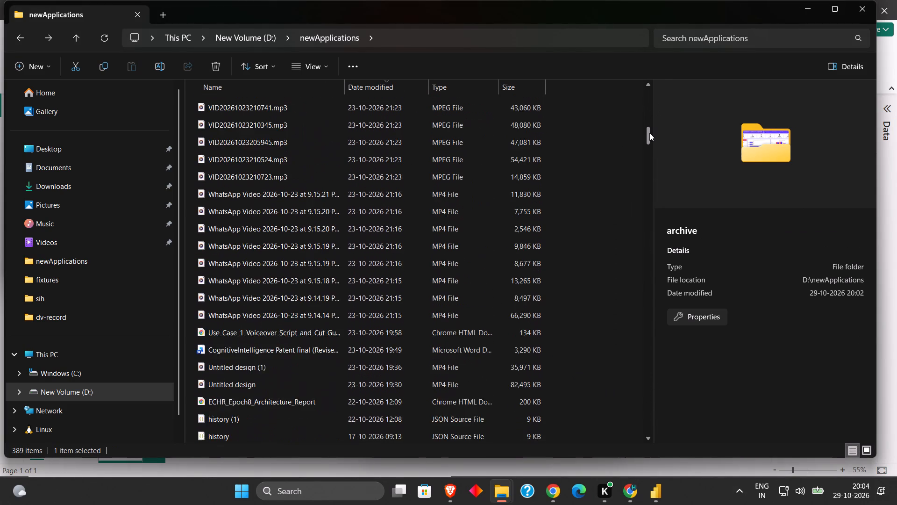
pyautogui.moveTo(649, 133); pyautogui.dragTo(647, 148)
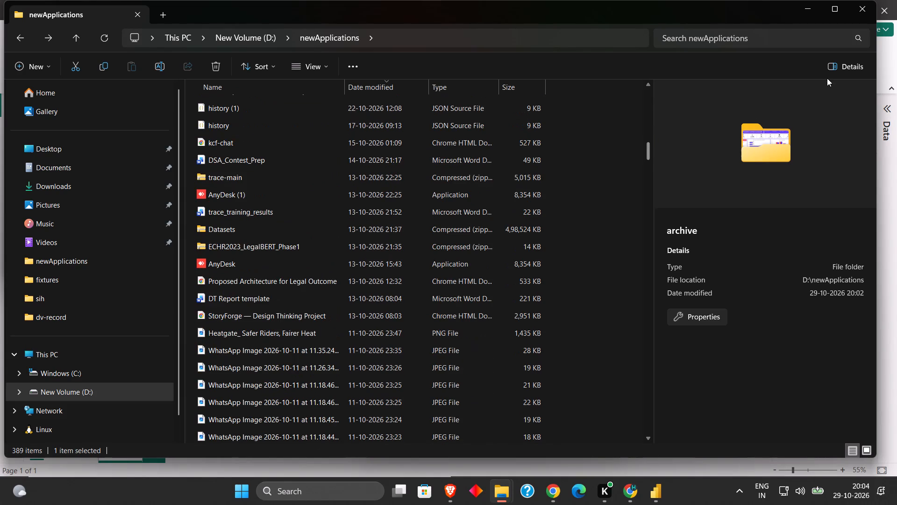
pyautogui.click(855, 16)
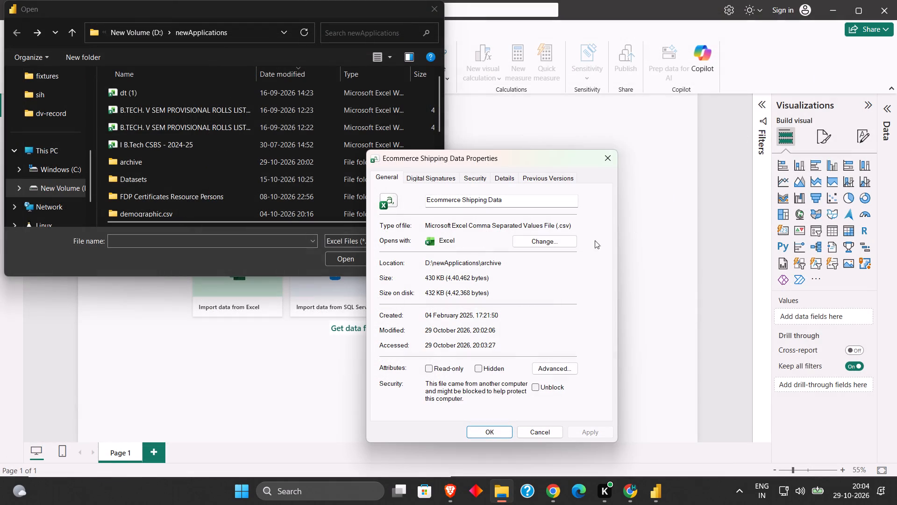
pyautogui.moveTo(504, 160); pyautogui.dragTo(478, 154)
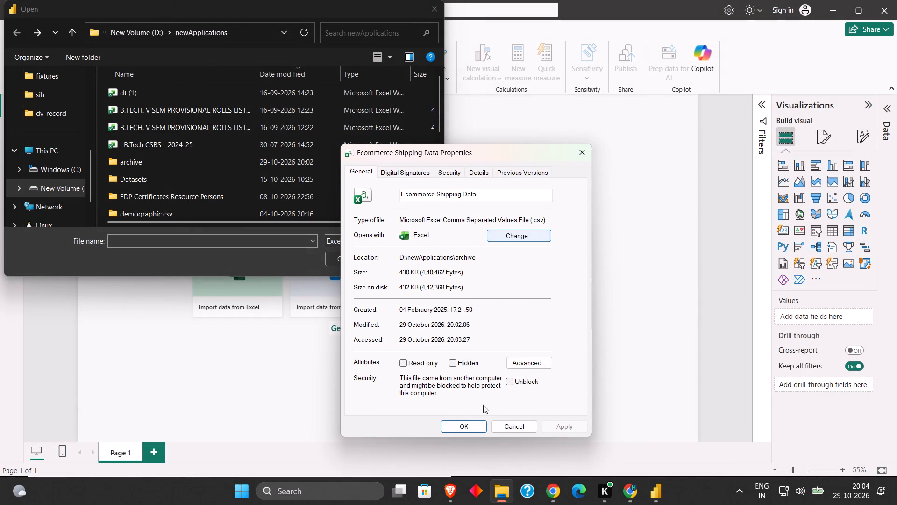
pyautogui.click(470, 424)
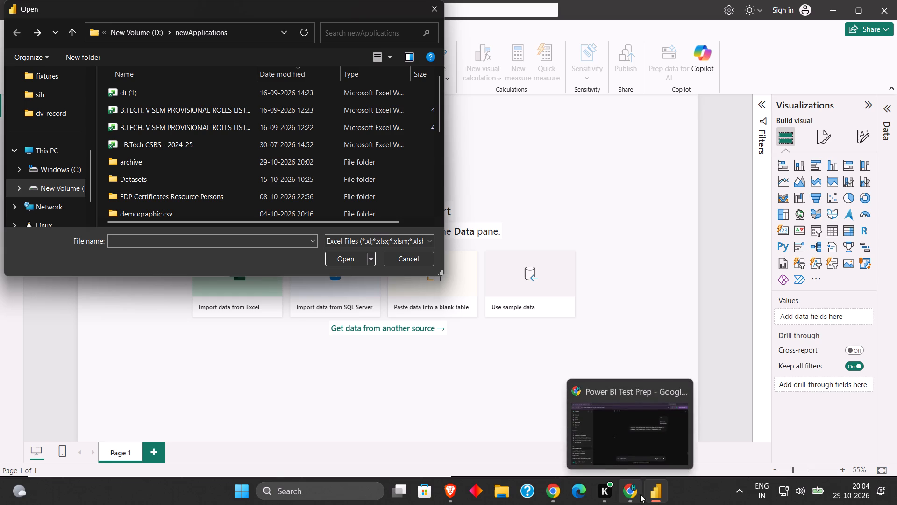
# Check the archive folder again in Power BI's Excel import dialog.
pyautogui.doubleClick(150, 164)
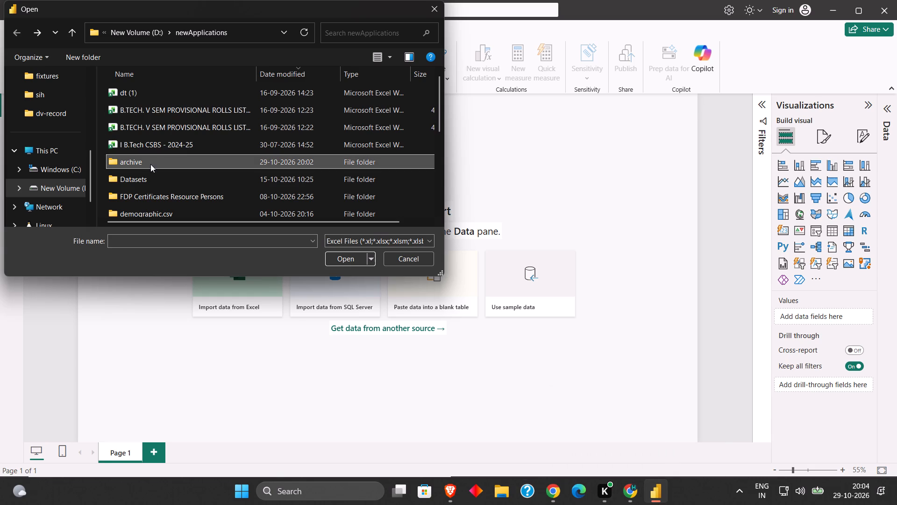
pyautogui.click(315, 74)
# Open the recent Ecommerce Shipping Data CSV from File Explorer in Excel and save it as an .xlsx workbook in D:\Projects\ml-cbp\data.
pyautogui.click(507, 497)
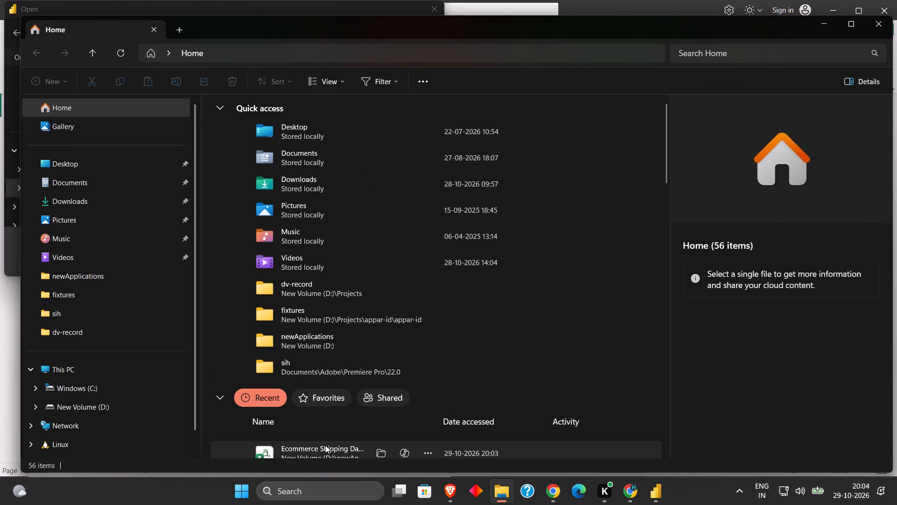
pyautogui.click(325, 445)
pyautogui.doubleClick(325, 445)
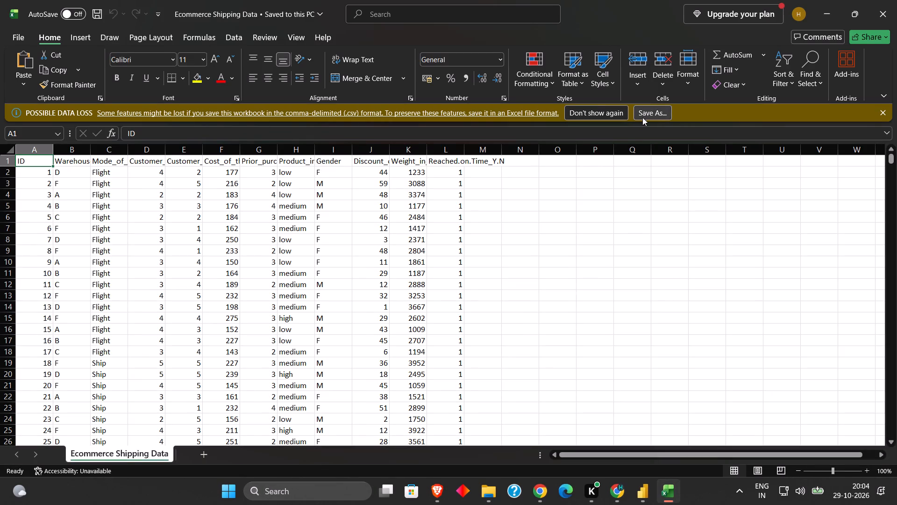
pyautogui.click(643, 115)
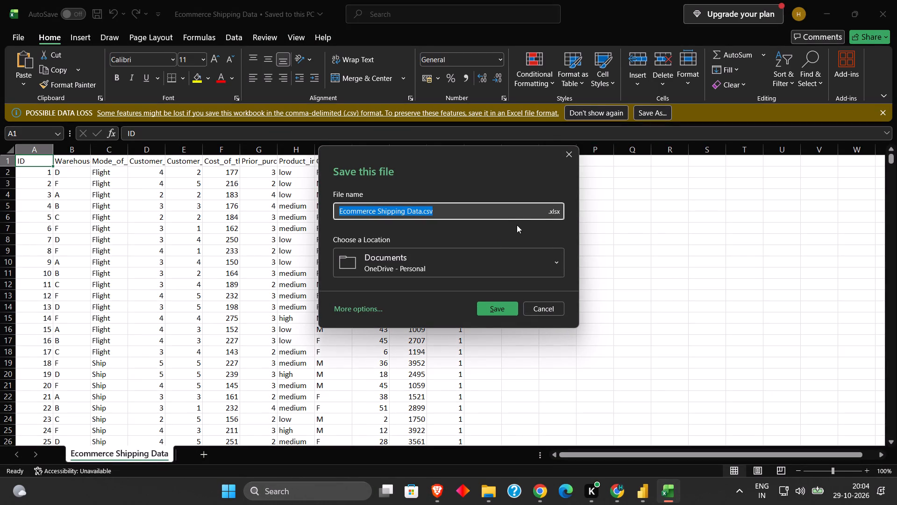
pyautogui.click(513, 273)
pyautogui.click(451, 146)
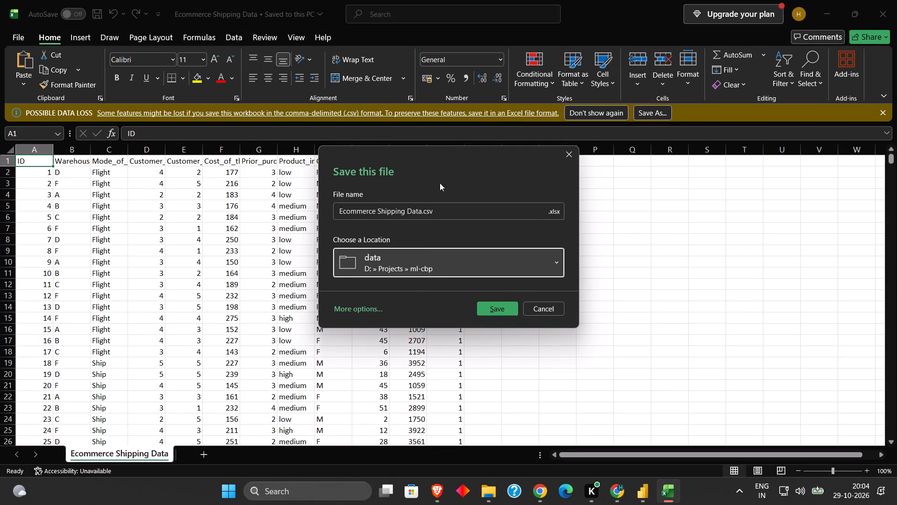
pyautogui.click(499, 305)
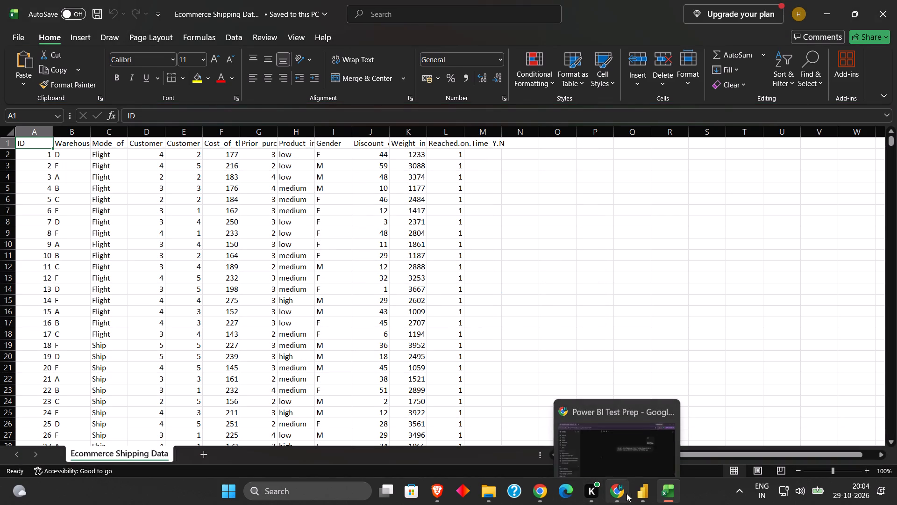
# Return to Power BI's Excel import dialog and open the Ecommerce Shipping Data.csv.xlsx workbook from D:\Projects\ml-cbp\data.
pyautogui.click(640, 492)
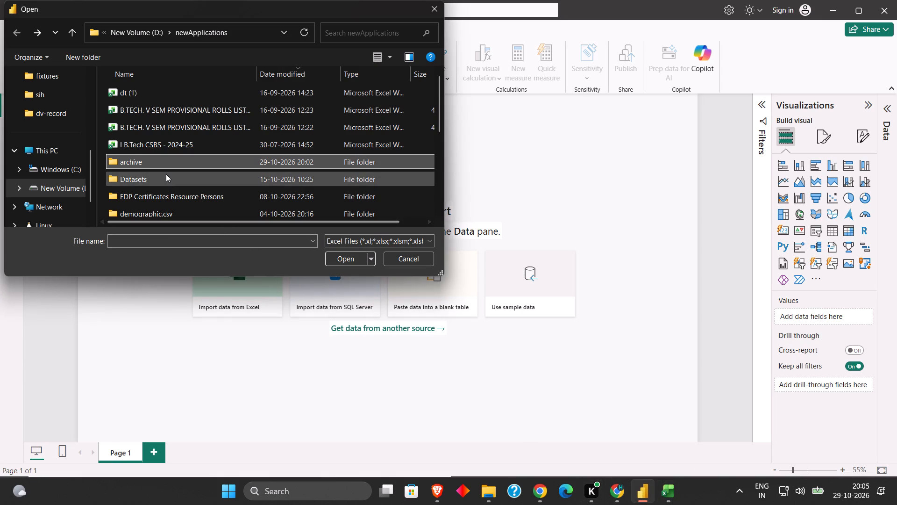
pyautogui.scroll(2, 166, 174)
pyautogui.scroll(-7, 166, 174)
pyautogui.scroll(5, 168, 174)
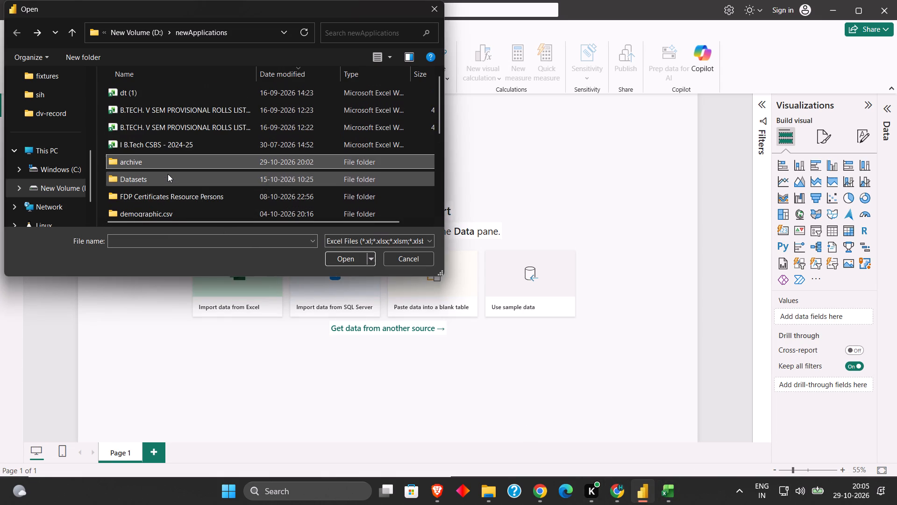
pyautogui.scroll(1, 168, 174)
pyautogui.click(168, 174)
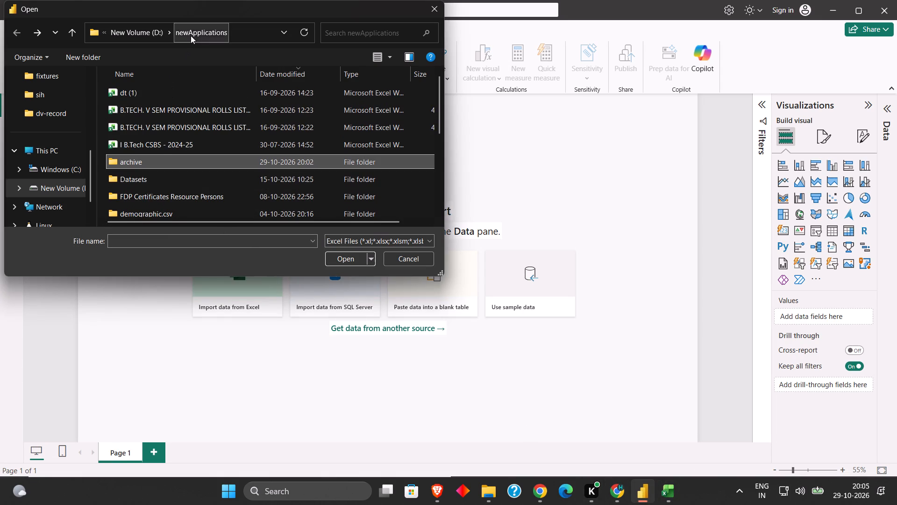
pyautogui.click(191, 34)
pyautogui.click(142, 37)
pyautogui.scroll(-2, 192, 150)
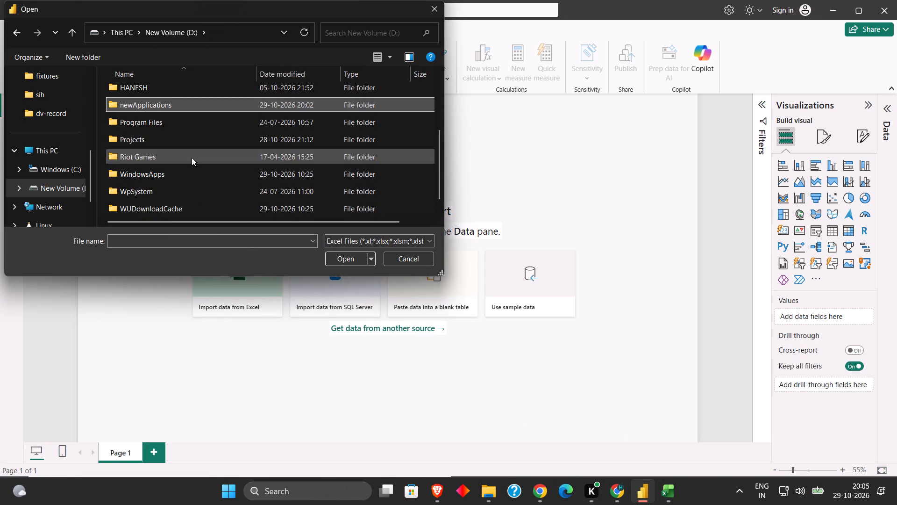
pyautogui.doubleClick(184, 132)
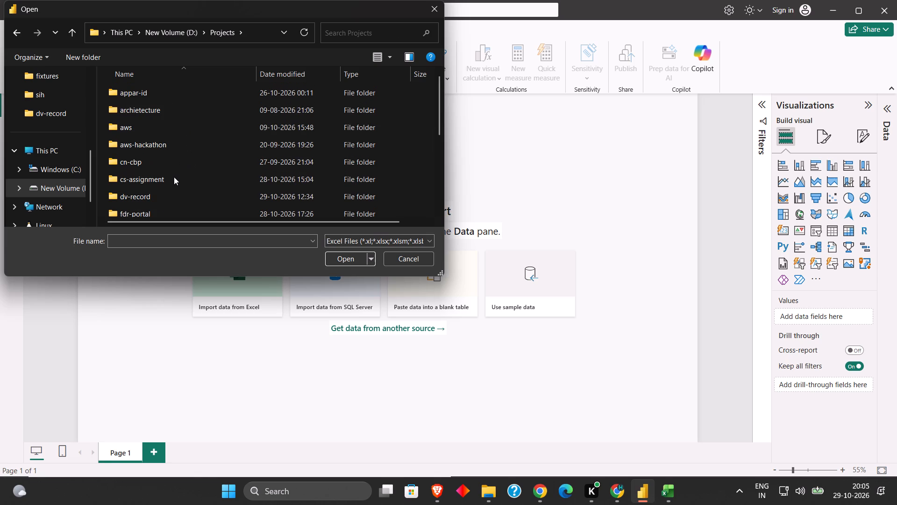
pyautogui.scroll(-2, 172, 182)
pyautogui.doubleClick(167, 187)
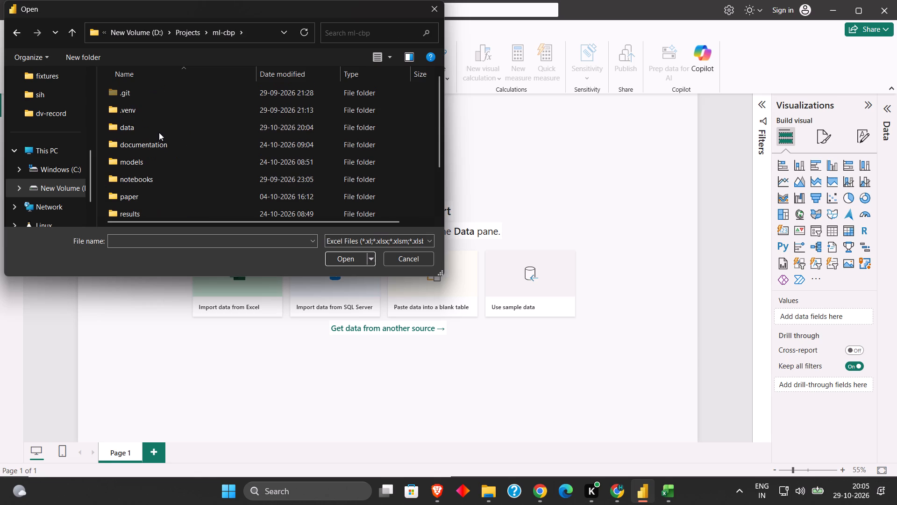
pyautogui.doubleClick(159, 132)
pyautogui.doubleClick(170, 181)
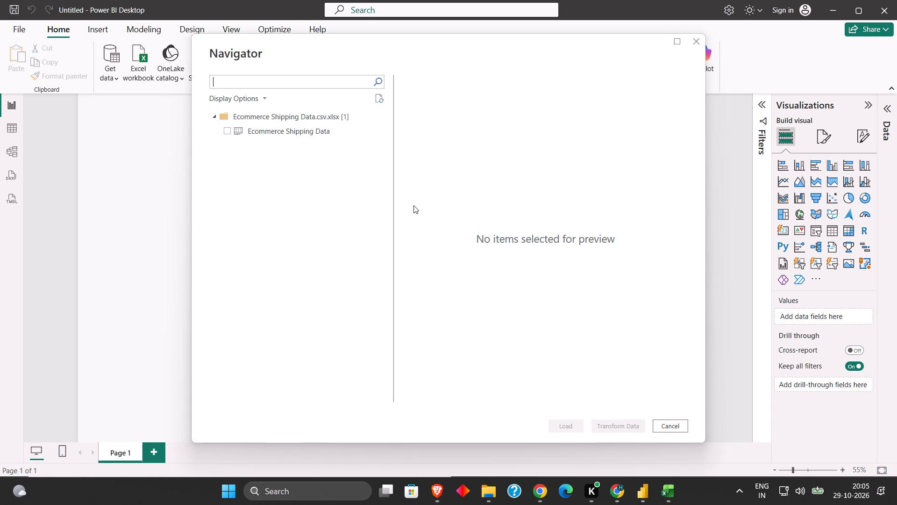
# Choose the Ecommerce Shipping Data table for import and send it to Power Query Editor for transformation.
pyautogui.click(284, 128)
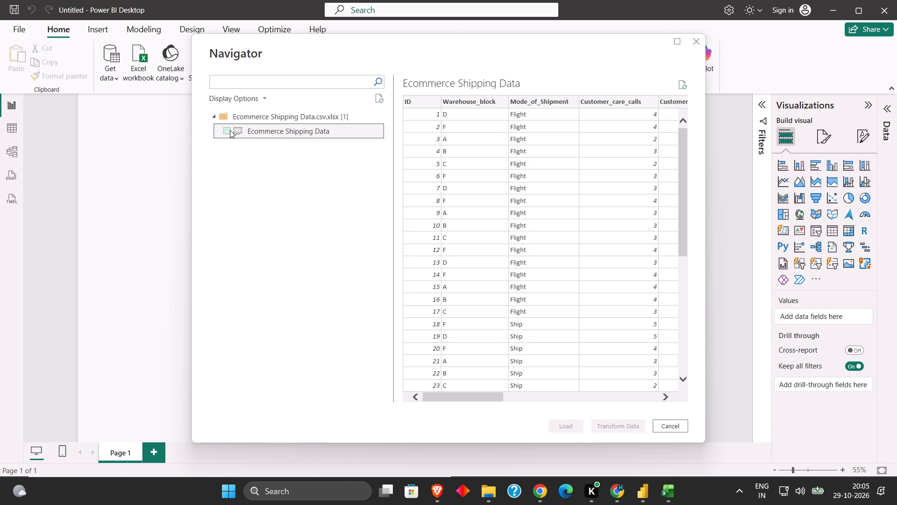
pyautogui.click(230, 130)
pyautogui.click(618, 430)
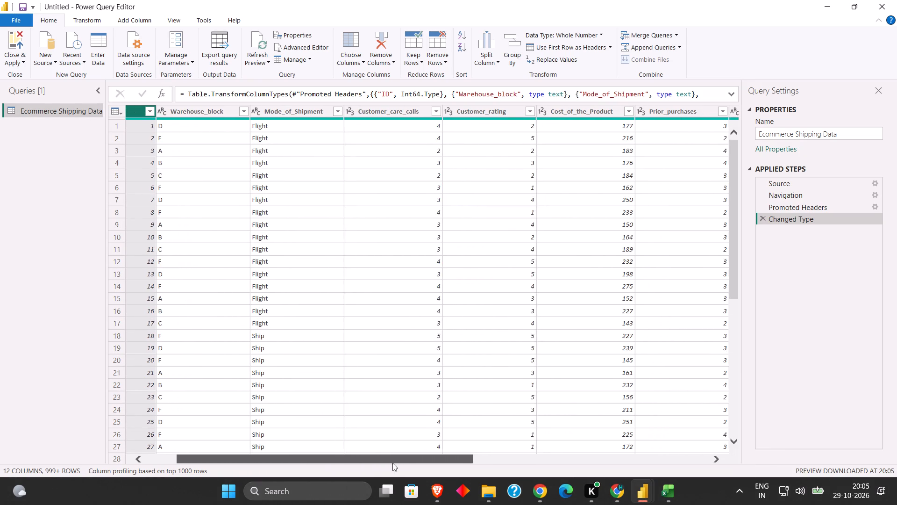
pyautogui.moveTo(392, 463); pyautogui.dragTo(540, 464)
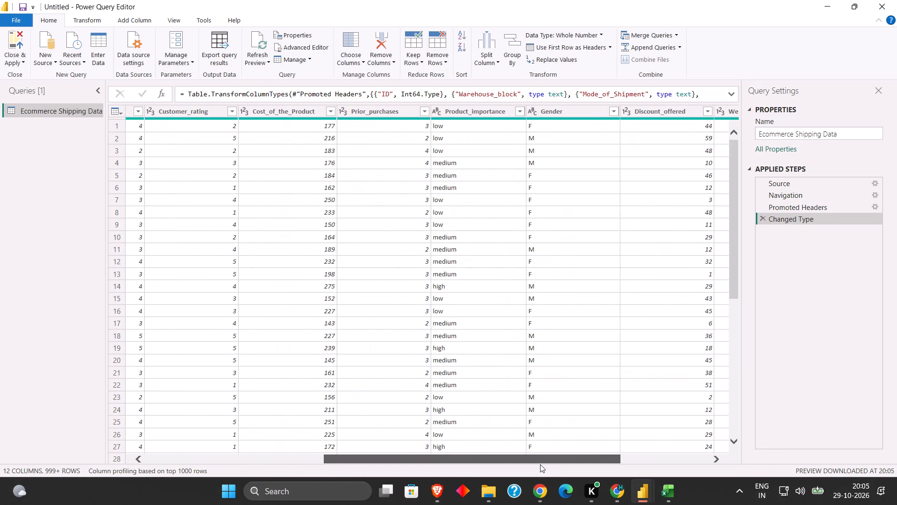
pyautogui.moveTo(540, 464); pyautogui.dragTo(596, 466)
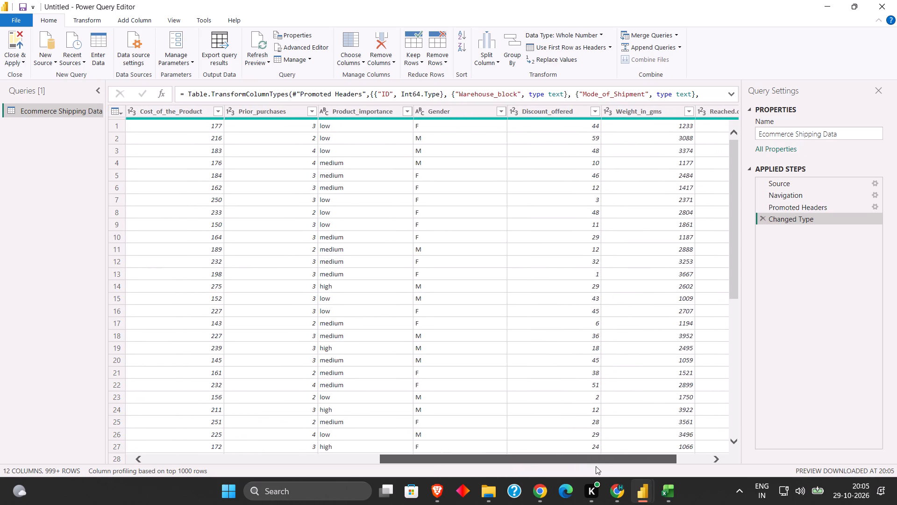
pyautogui.moveTo(596, 466); pyautogui.dragTo(601, 466)
pyautogui.scroll(-5, 608, 413)
pyautogui.scroll(9, 608, 413)
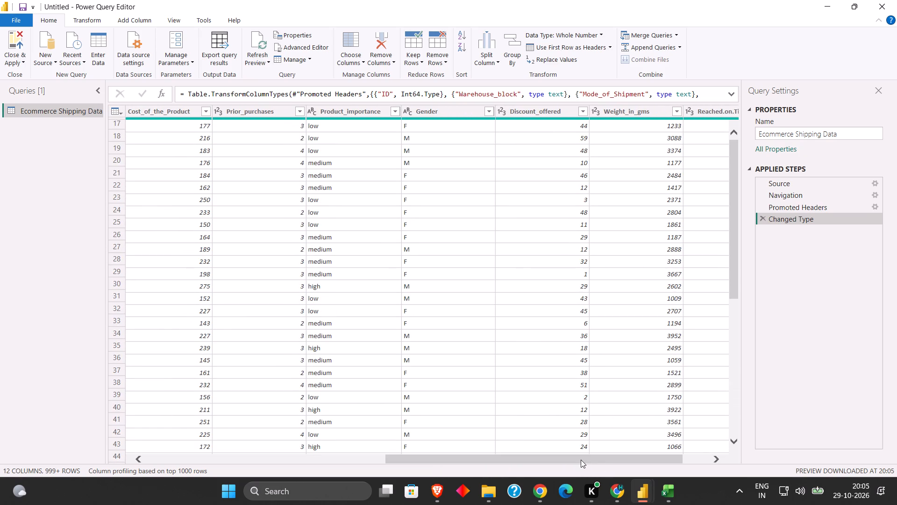
pyautogui.moveTo(581, 460); pyautogui.dragTo(593, 465)
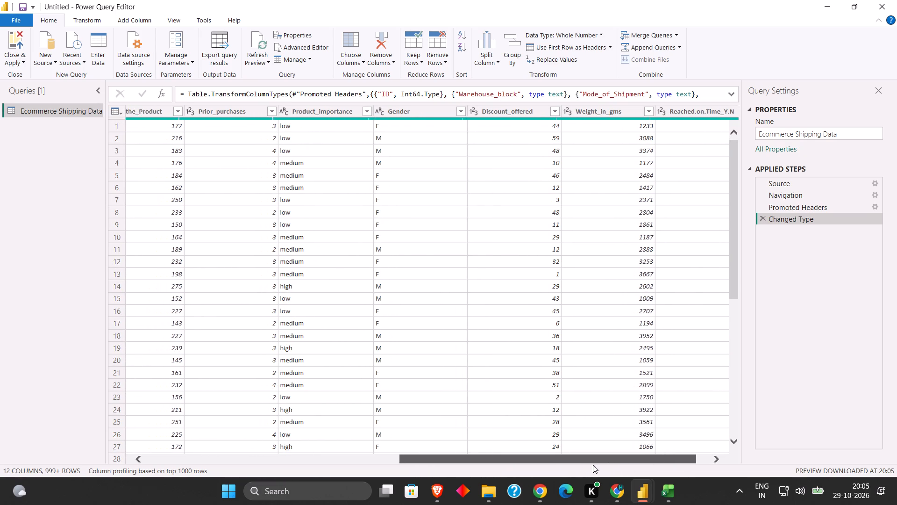
pyautogui.moveTo(593, 465); pyautogui.dragTo(547, 465)
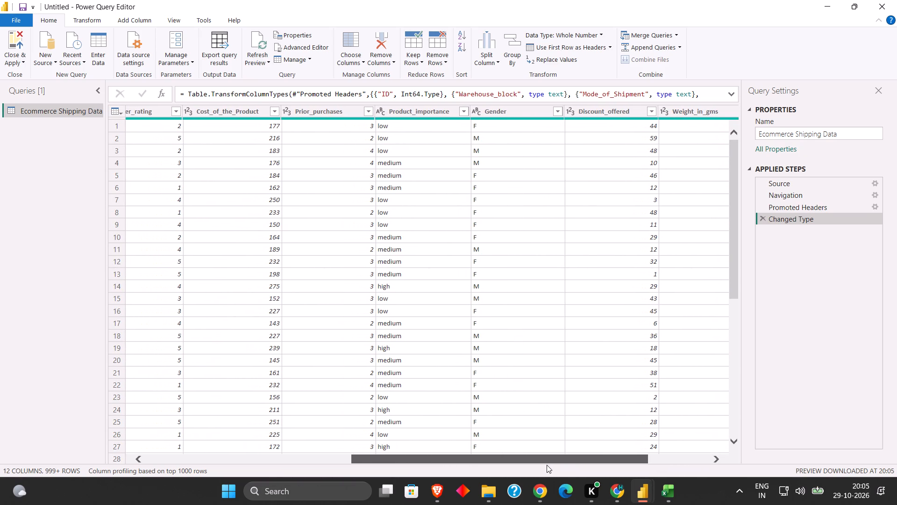
pyautogui.moveTo(547, 465); pyautogui.dragTo(530, 467)
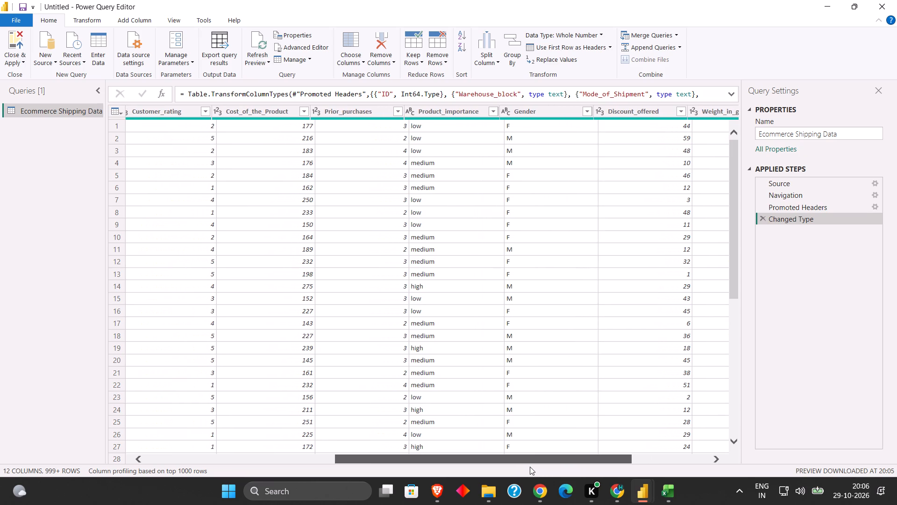
pyautogui.moveTo(530, 467); pyautogui.dragTo(429, 467)
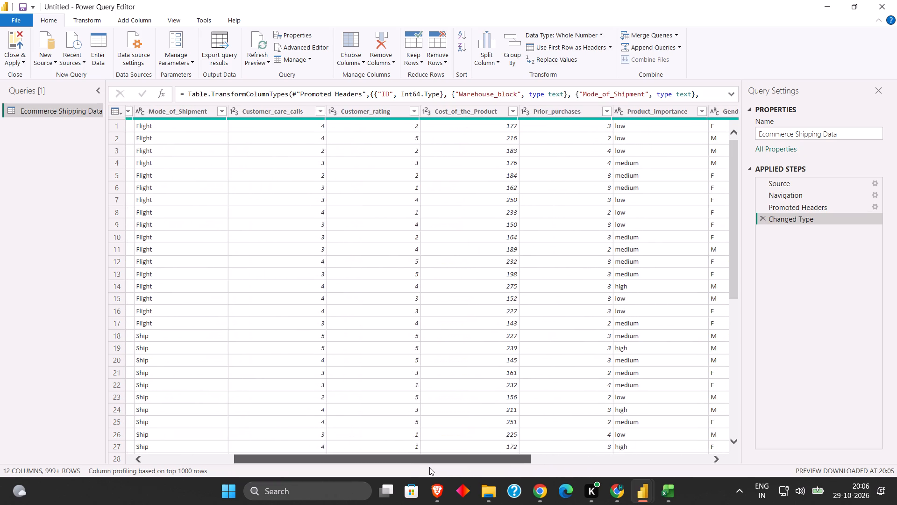
pyautogui.moveTo(429, 467); pyautogui.dragTo(302, 466)
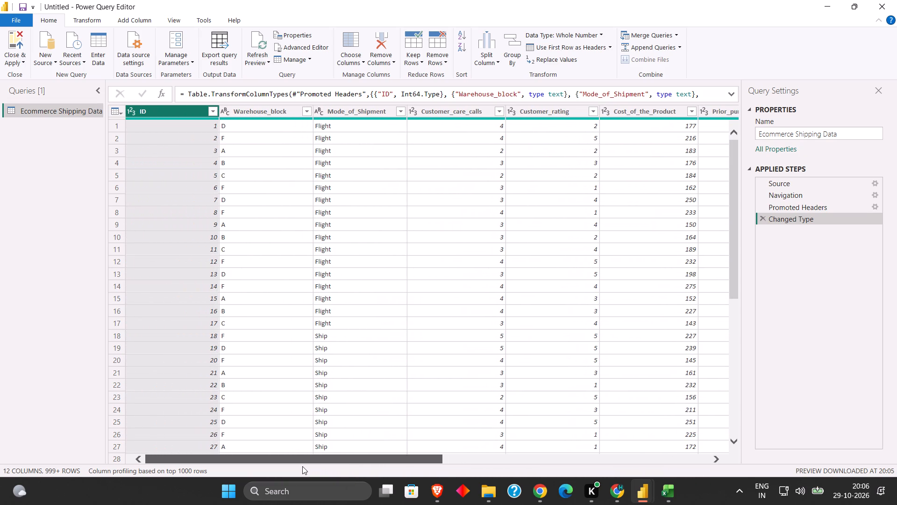
pyautogui.moveTo(302, 466); pyautogui.dragTo(301, 466)
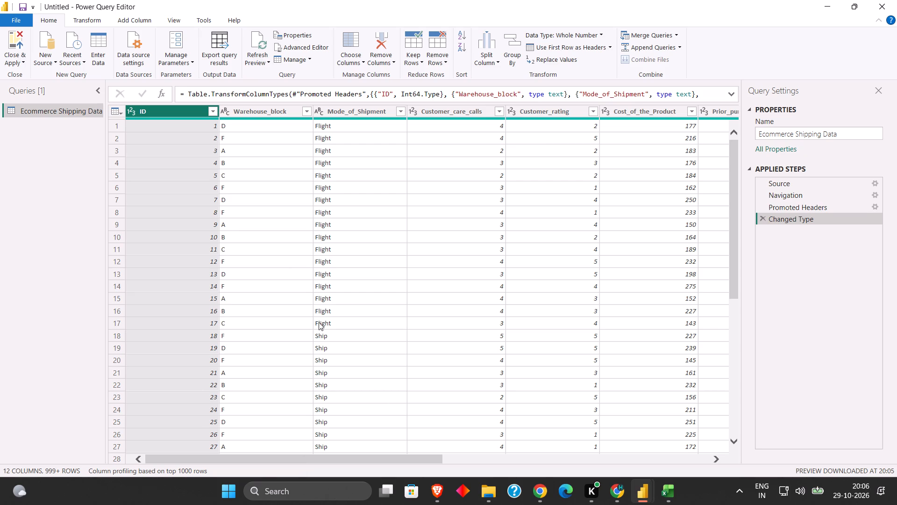
# Add the Warehouse_block column of the Ecommerce Shipping Data table as a new list query and look over its items and formula.
pyautogui.rightClick(278, 111)
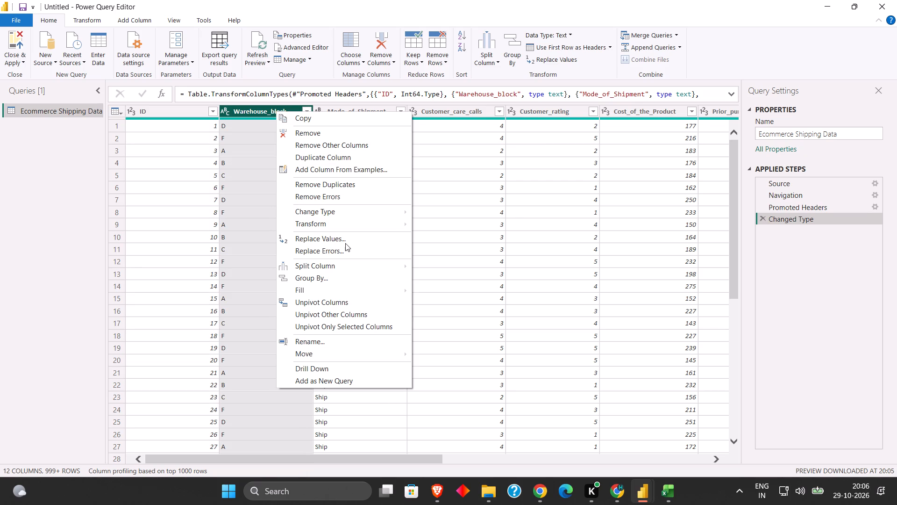
pyautogui.click(353, 226)
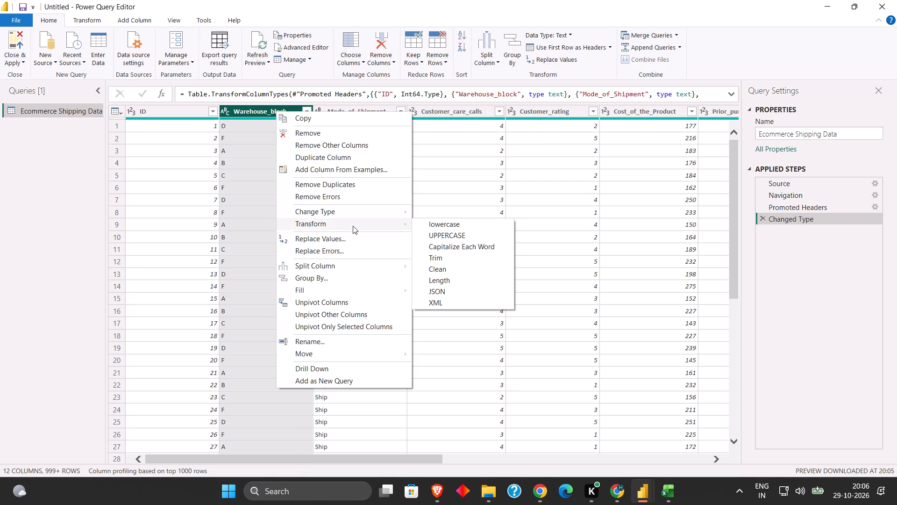
pyautogui.click(353, 226)
pyautogui.click(353, 384)
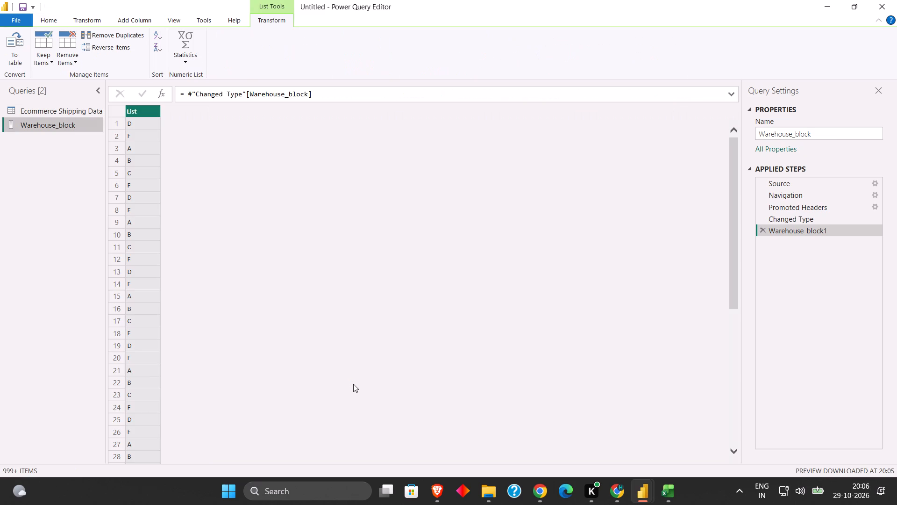
pyautogui.scroll(-3, 368, 332)
pyautogui.scroll(5, 368, 332)
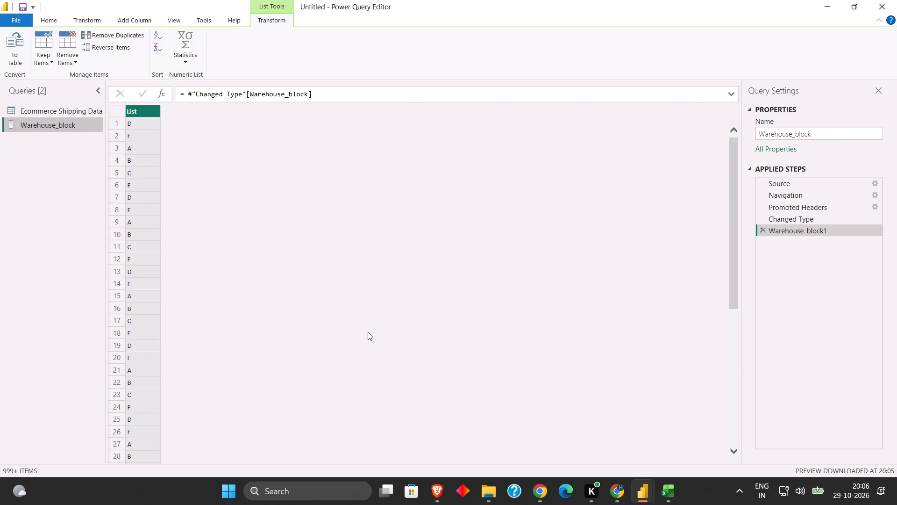
pyautogui.scroll(1, 368, 332)
pyautogui.tripleClick(313, 96)
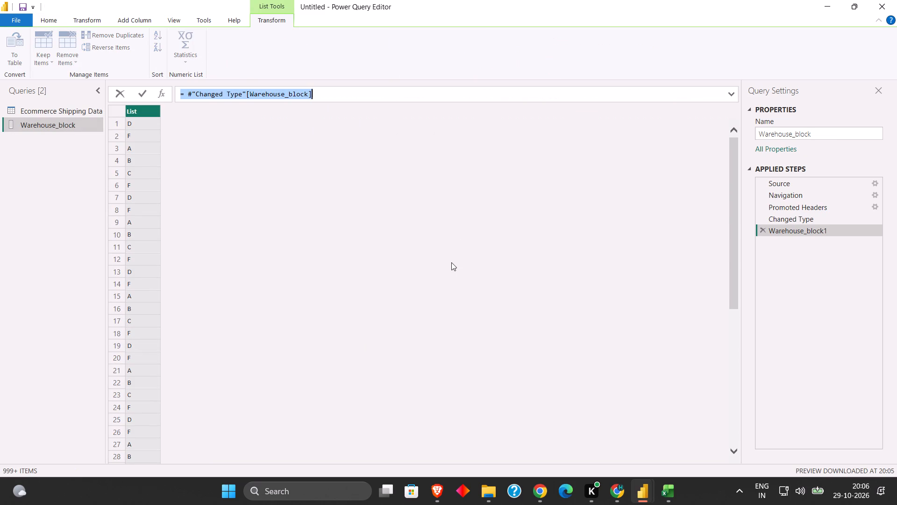
# Return to the Ecommerce Shipping Data query and look through its columns and rows again.
pyautogui.click(82, 111)
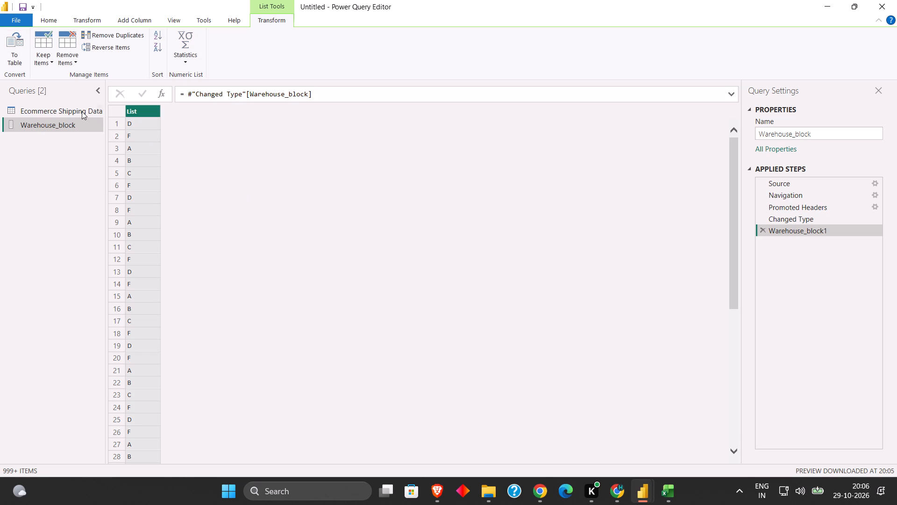
pyautogui.click(69, 112)
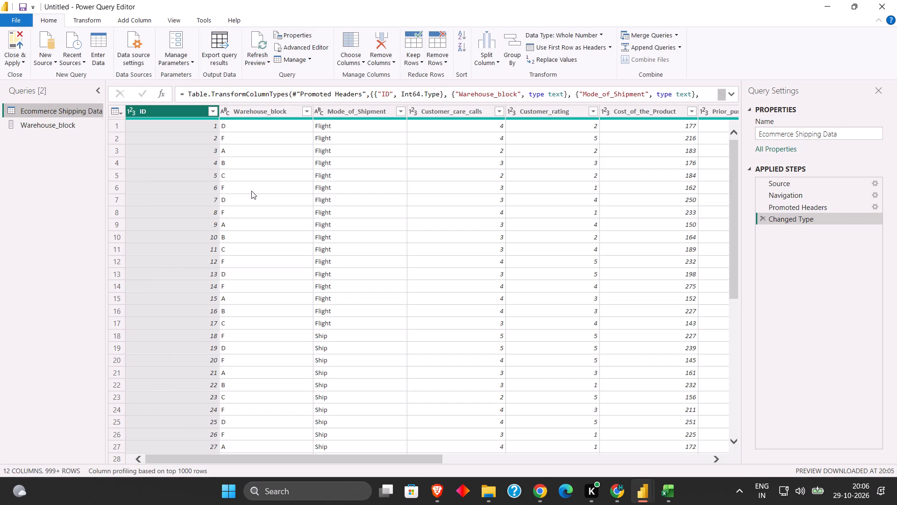
pyautogui.moveTo(316, 459); pyautogui.dragTo(361, 462)
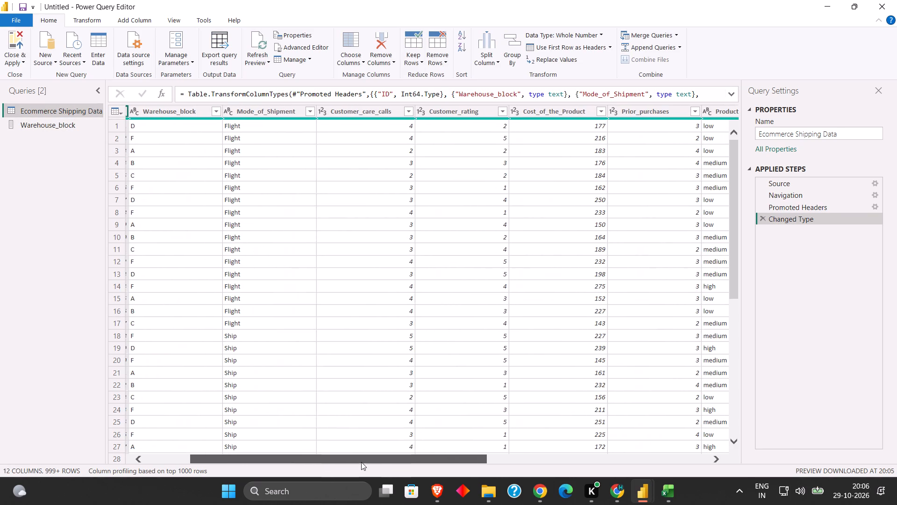
pyautogui.moveTo(361, 462); pyautogui.dragTo(521, 472)
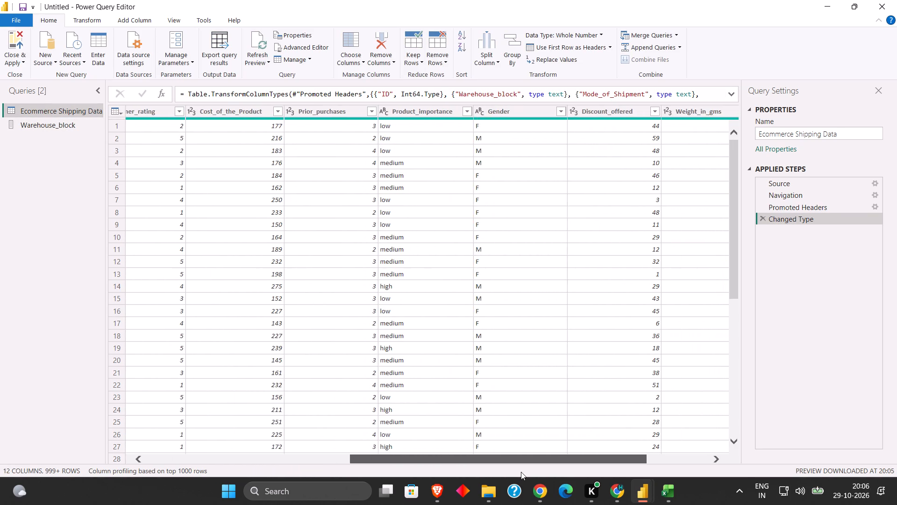
pyautogui.moveTo(521, 472); pyautogui.dragTo(522, 480)
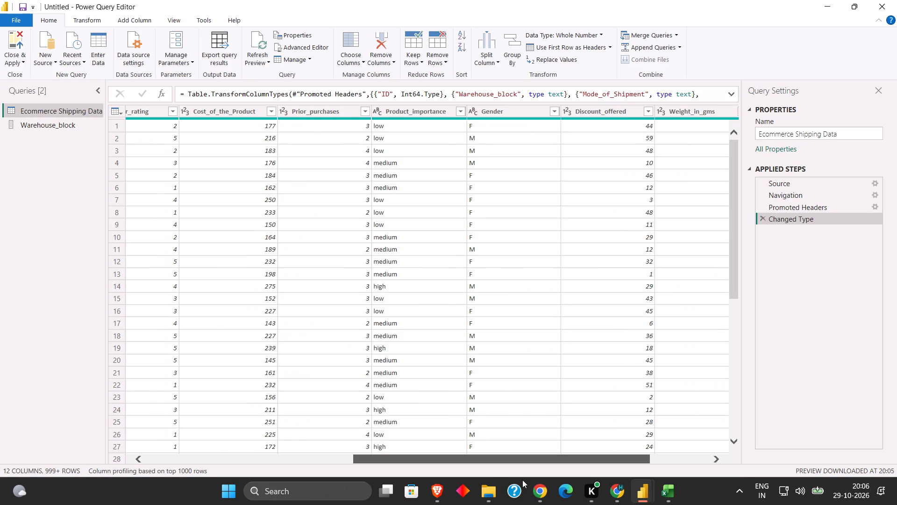
pyautogui.moveTo(522, 480); pyautogui.dragTo(466, 476)
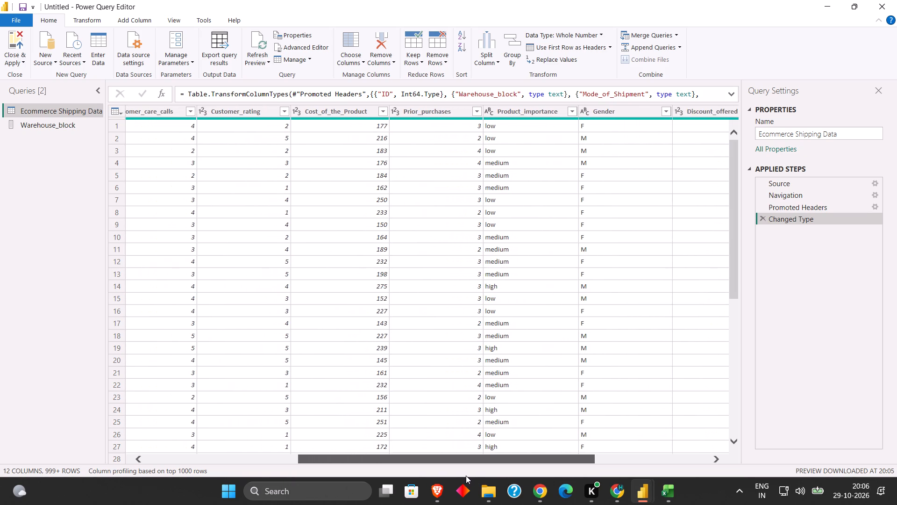
pyautogui.moveTo(466, 476); pyautogui.dragTo(334, 471)
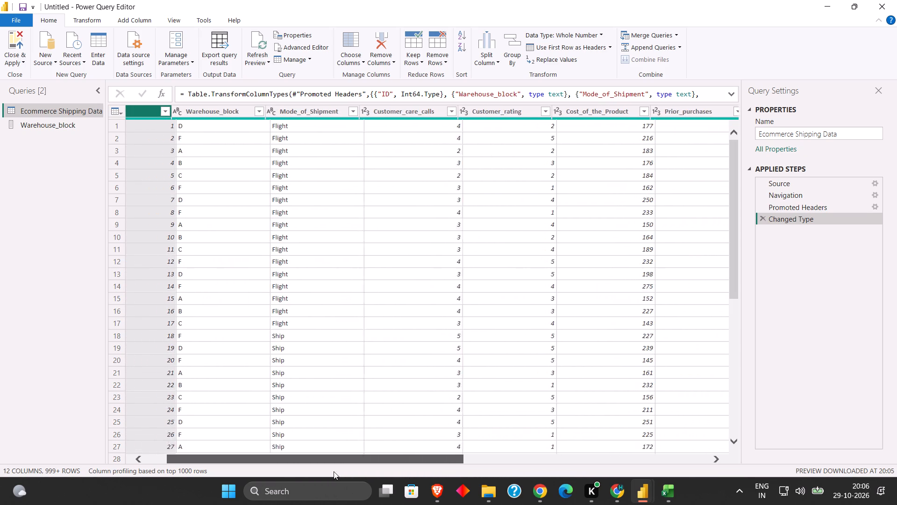
pyautogui.moveTo(334, 471); pyautogui.dragTo(303, 469)
pyautogui.scroll(-1, 302, 400)
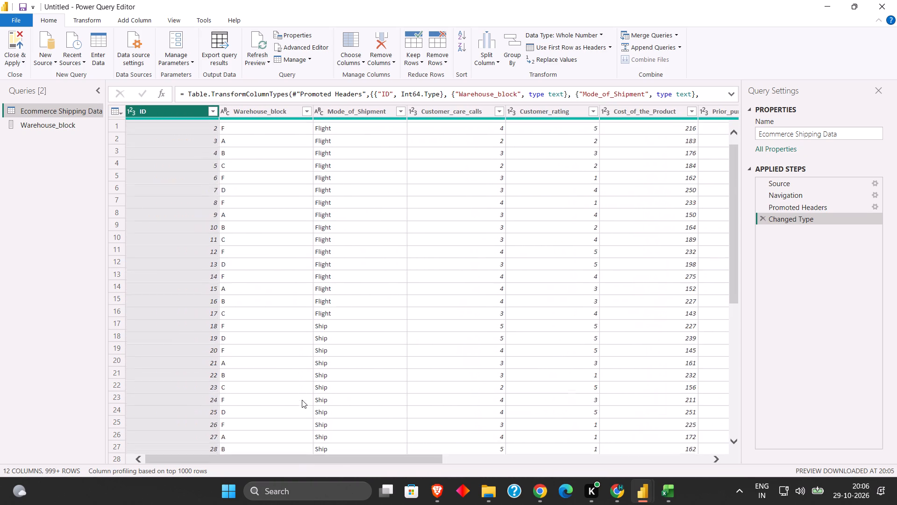
pyautogui.scroll(-1, 302, 400)
pyautogui.scroll(7, 302, 400)
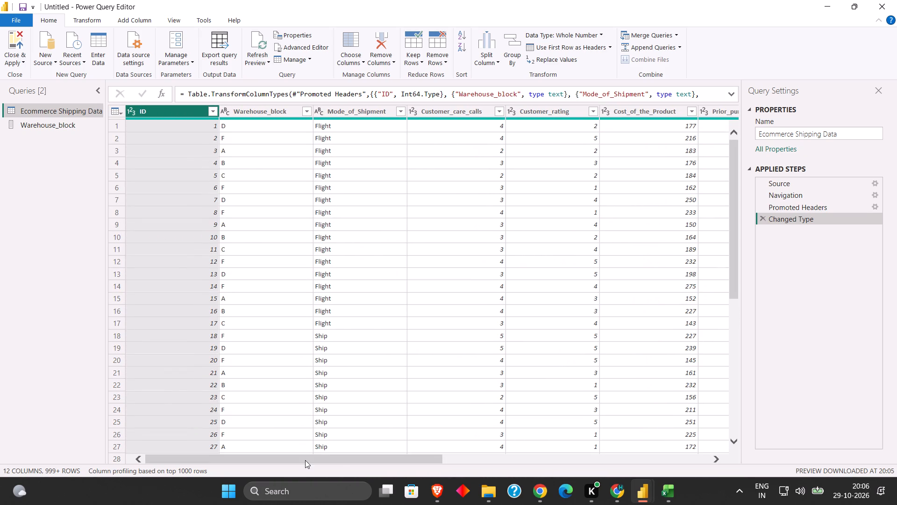
# Add the Prior_purchases column of the Ecommerce Shipping Data table as a new list query.
pyautogui.moveTo(305, 460); pyautogui.dragTo(389, 465)
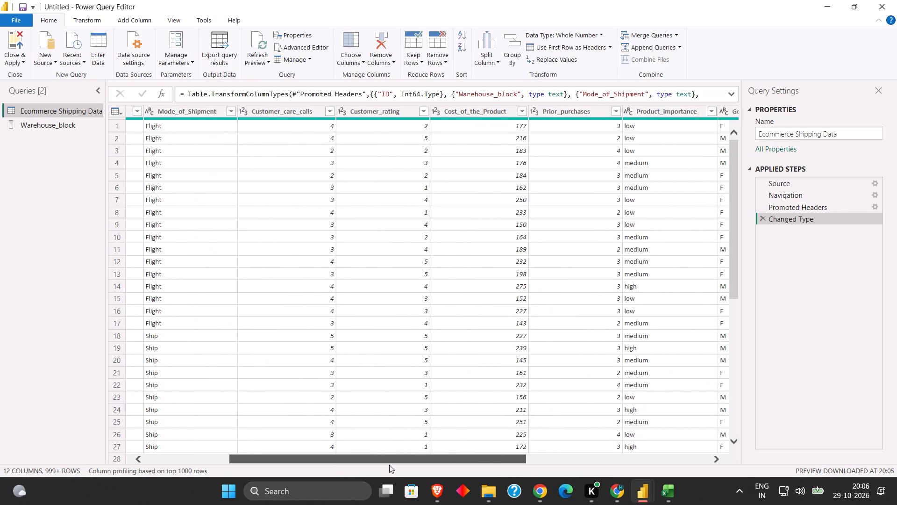
pyautogui.moveTo(389, 465); pyautogui.dragTo(406, 465)
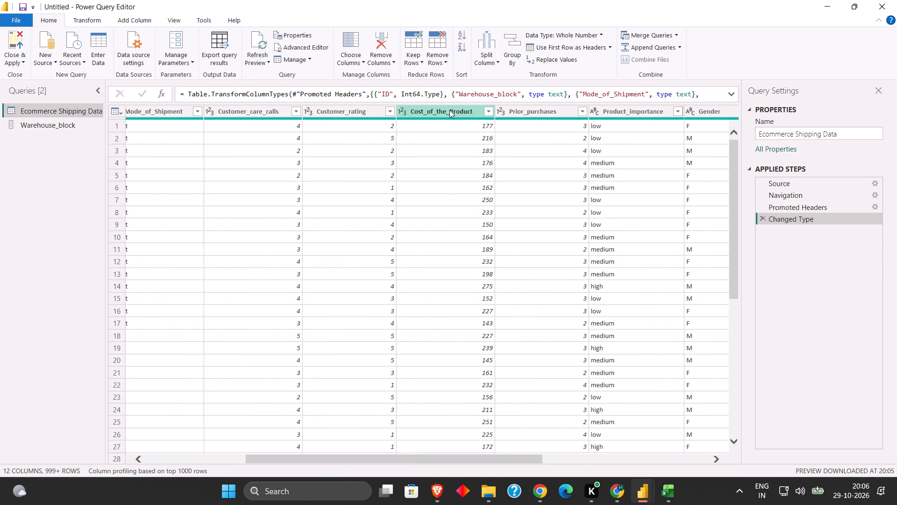
pyautogui.rightClick(534, 114)
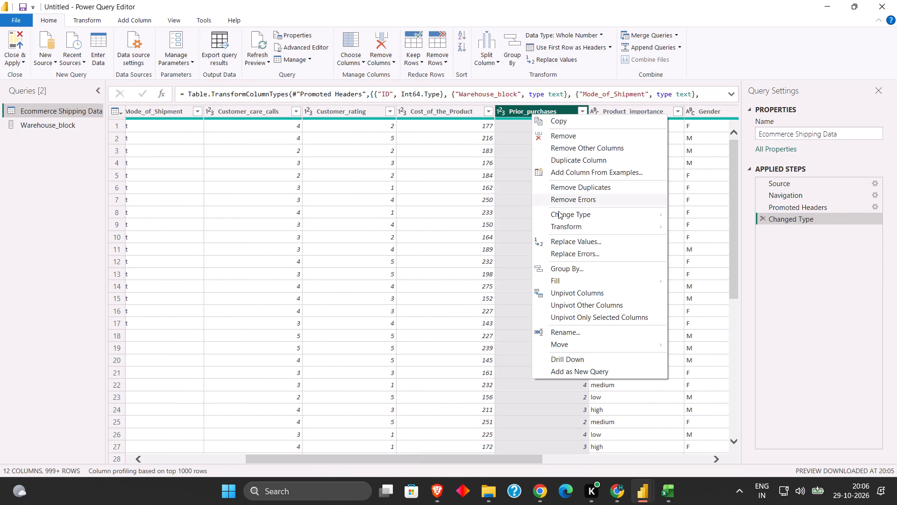
pyautogui.click(571, 373)
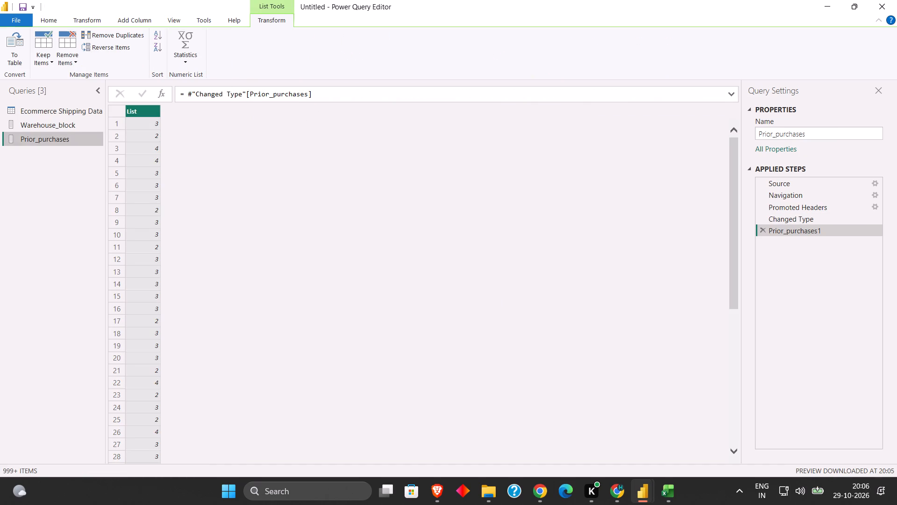
pyautogui.moveTo(328, 98); pyautogui.dragTo(193, 94)
# Go back to the Ecommerce Shipping Data query and add its Customer_rating column as a new list query.
pyautogui.click(43, 112)
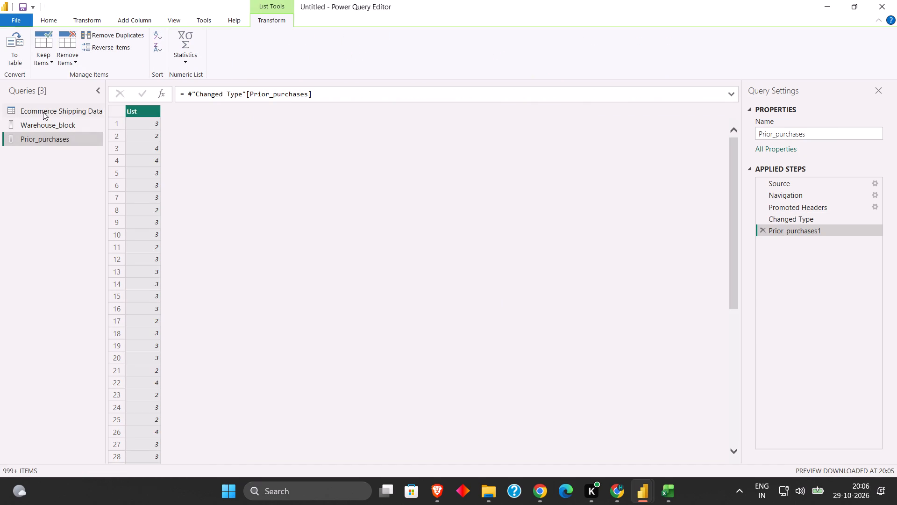
pyautogui.click(43, 112)
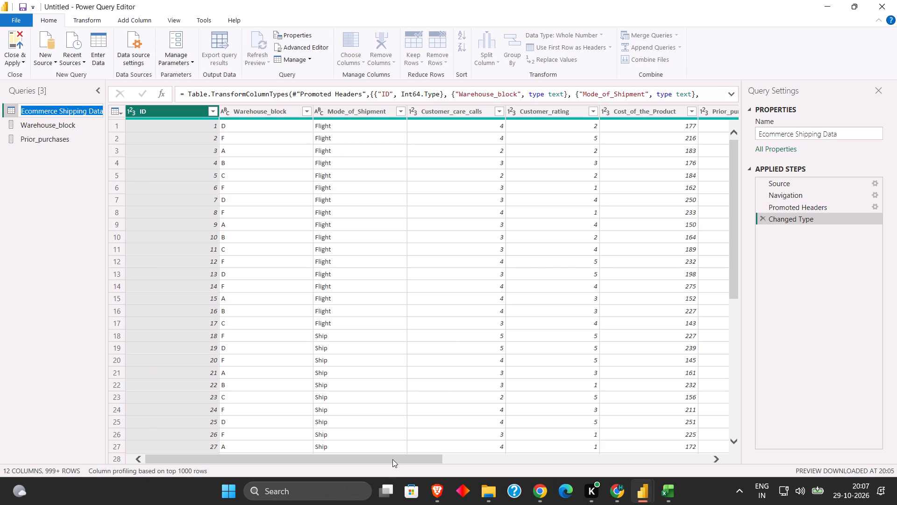
pyautogui.moveTo(392, 459); pyautogui.dragTo(435, 462)
pyautogui.rightClick(544, 111)
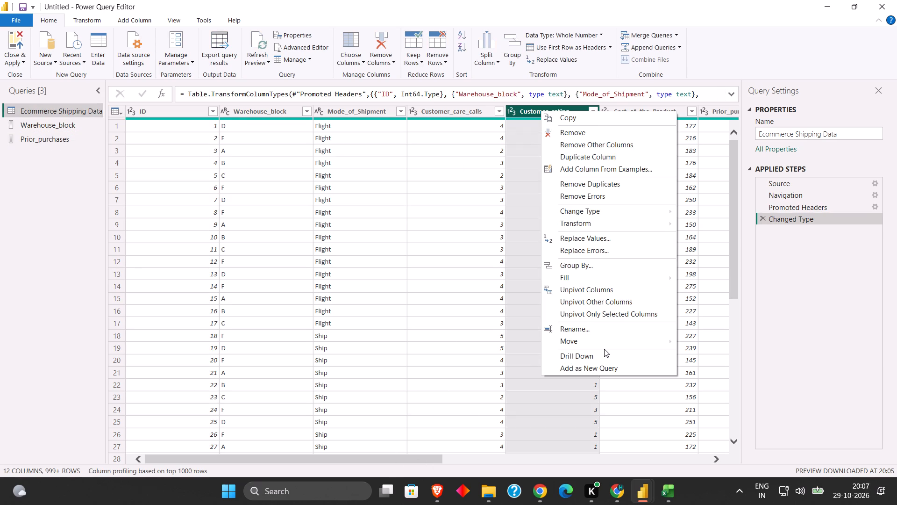
pyautogui.click(596, 370)
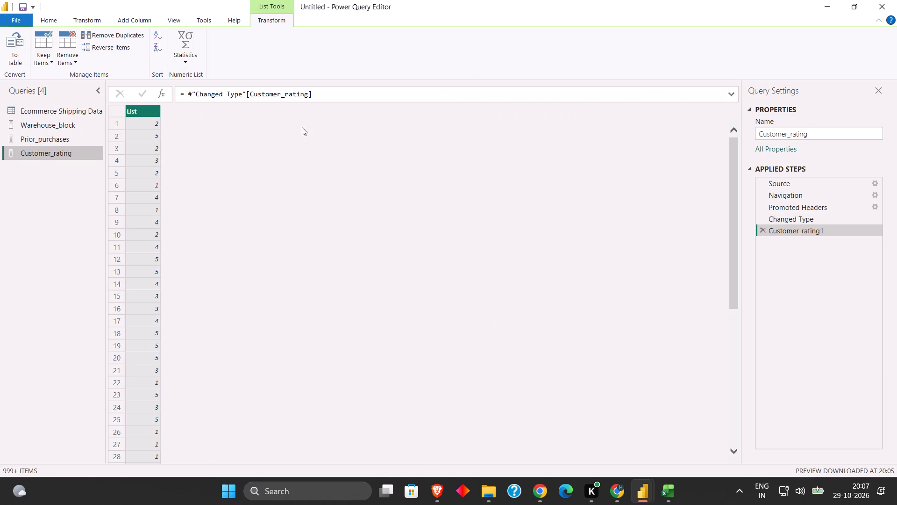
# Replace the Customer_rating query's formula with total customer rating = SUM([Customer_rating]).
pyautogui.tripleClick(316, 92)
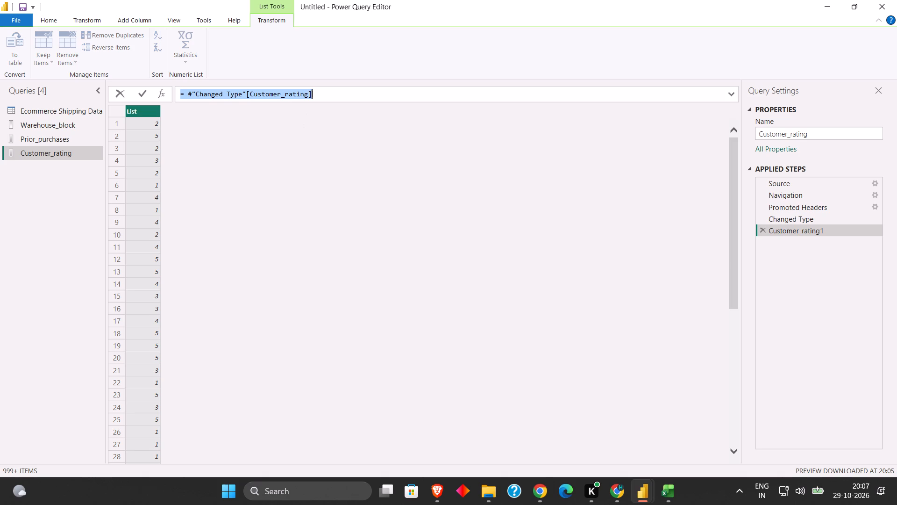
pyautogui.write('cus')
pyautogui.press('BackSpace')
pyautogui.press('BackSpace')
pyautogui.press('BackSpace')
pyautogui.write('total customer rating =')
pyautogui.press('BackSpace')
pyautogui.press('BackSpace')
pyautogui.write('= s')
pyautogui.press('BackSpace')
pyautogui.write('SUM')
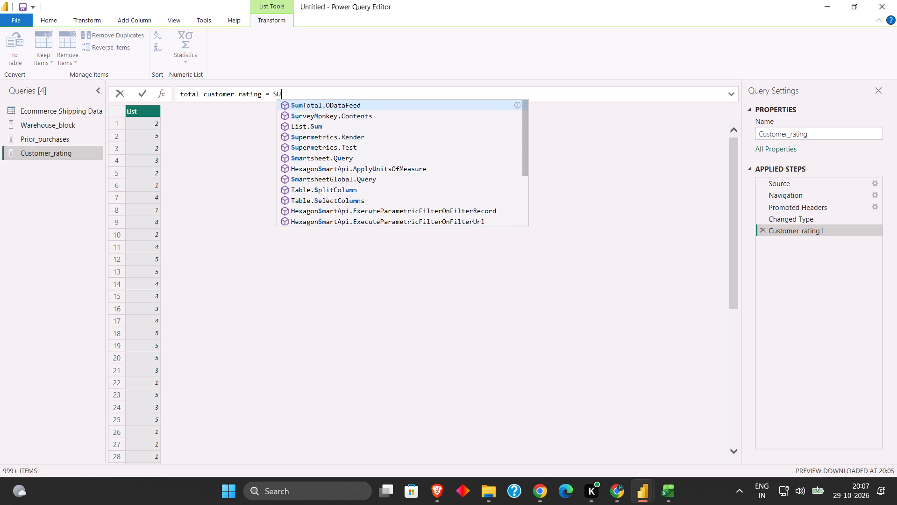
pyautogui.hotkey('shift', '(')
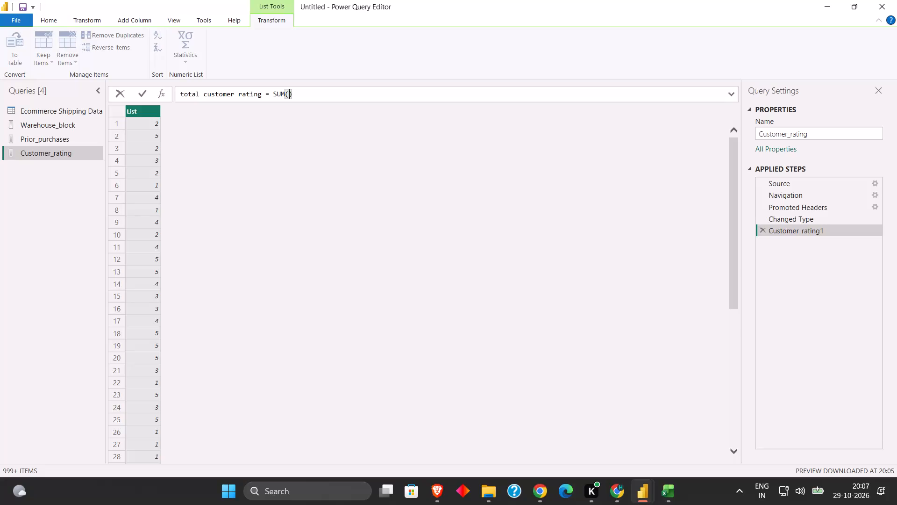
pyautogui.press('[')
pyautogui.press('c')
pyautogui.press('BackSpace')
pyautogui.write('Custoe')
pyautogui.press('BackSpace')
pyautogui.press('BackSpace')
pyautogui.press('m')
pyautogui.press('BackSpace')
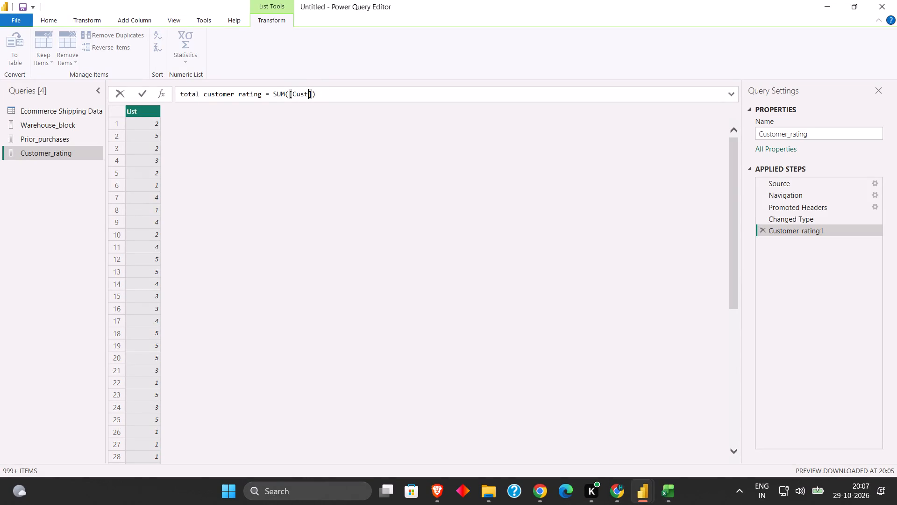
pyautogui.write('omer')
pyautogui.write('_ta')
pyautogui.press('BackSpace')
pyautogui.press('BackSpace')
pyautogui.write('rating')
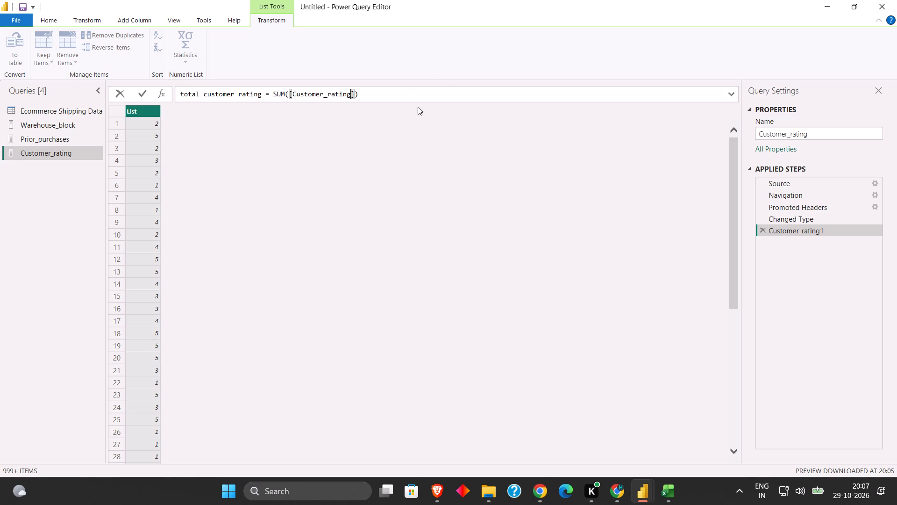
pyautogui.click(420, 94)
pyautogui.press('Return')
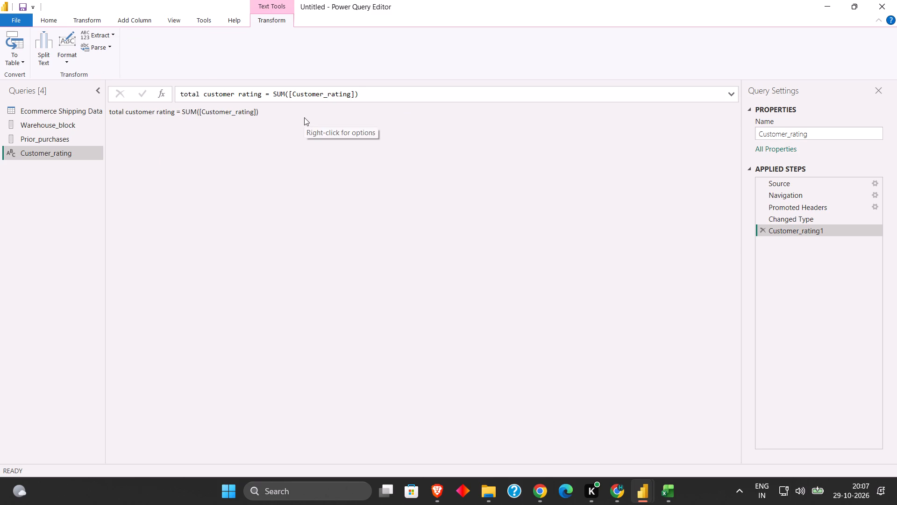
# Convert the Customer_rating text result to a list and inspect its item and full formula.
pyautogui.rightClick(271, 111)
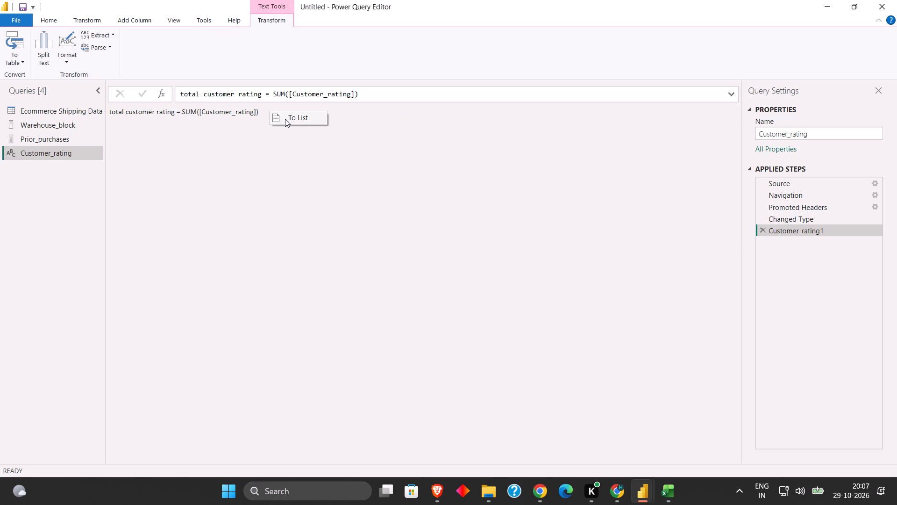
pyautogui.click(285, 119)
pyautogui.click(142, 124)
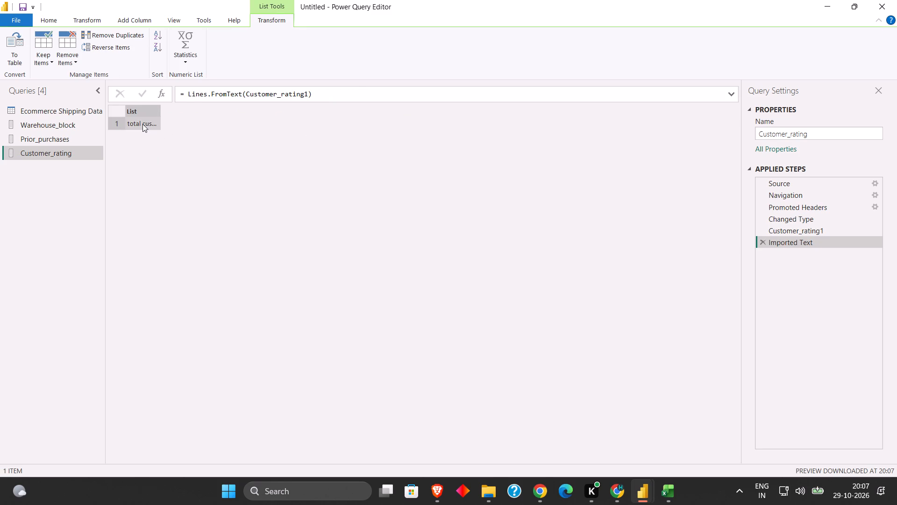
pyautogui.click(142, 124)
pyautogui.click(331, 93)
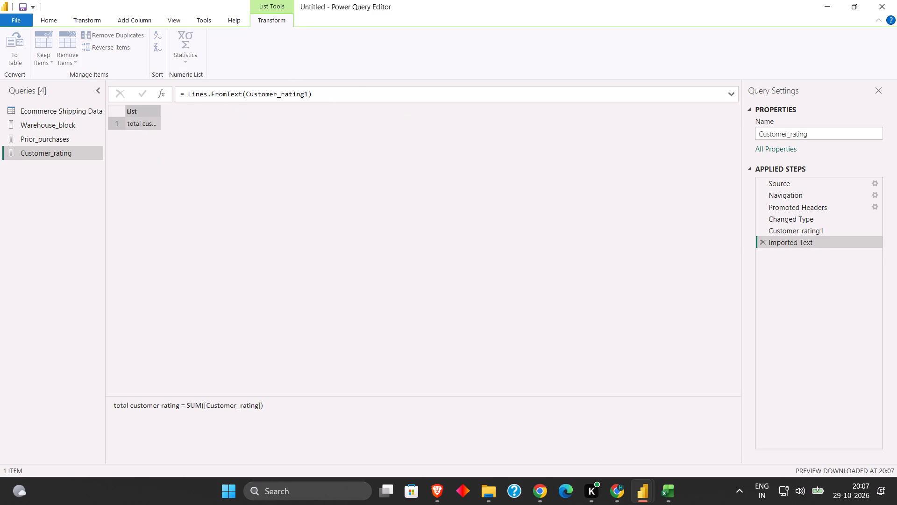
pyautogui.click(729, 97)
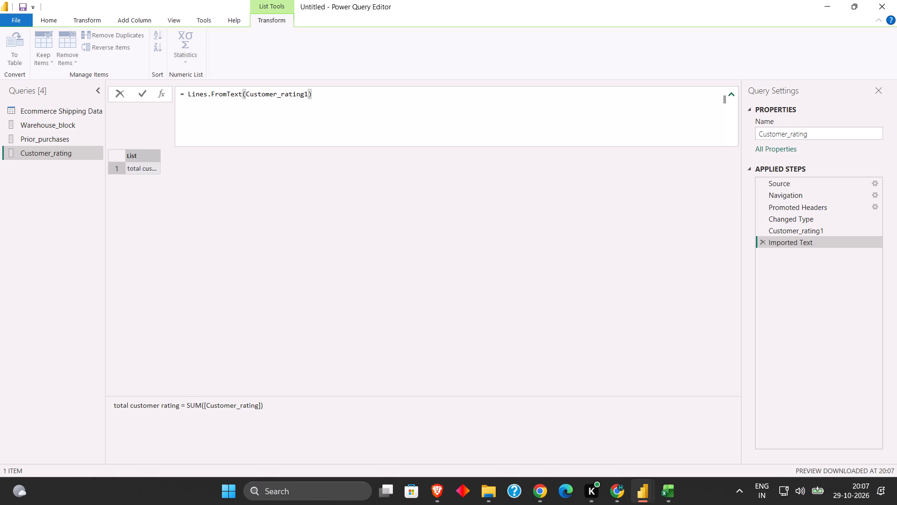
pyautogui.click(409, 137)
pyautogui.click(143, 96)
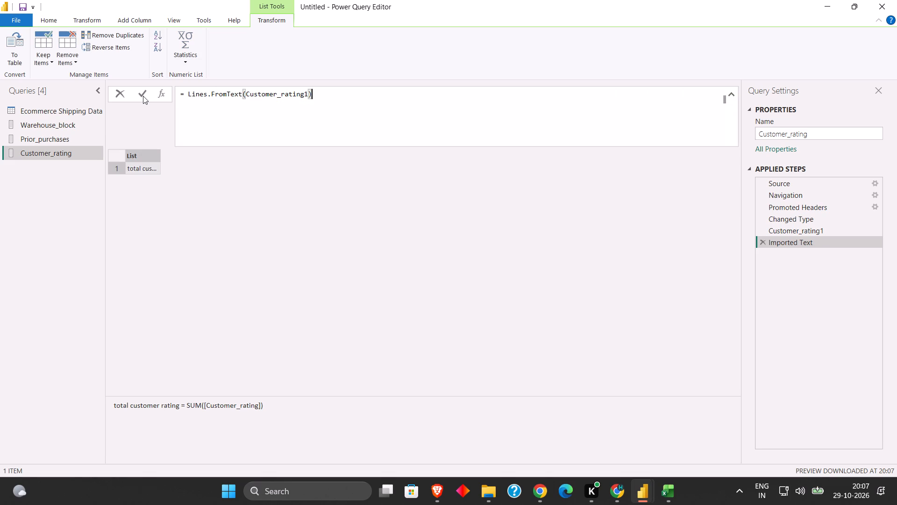
# Return to the Ecommerce Shipping Data query and look across its columns.
pyautogui.doubleClick(71, 110)
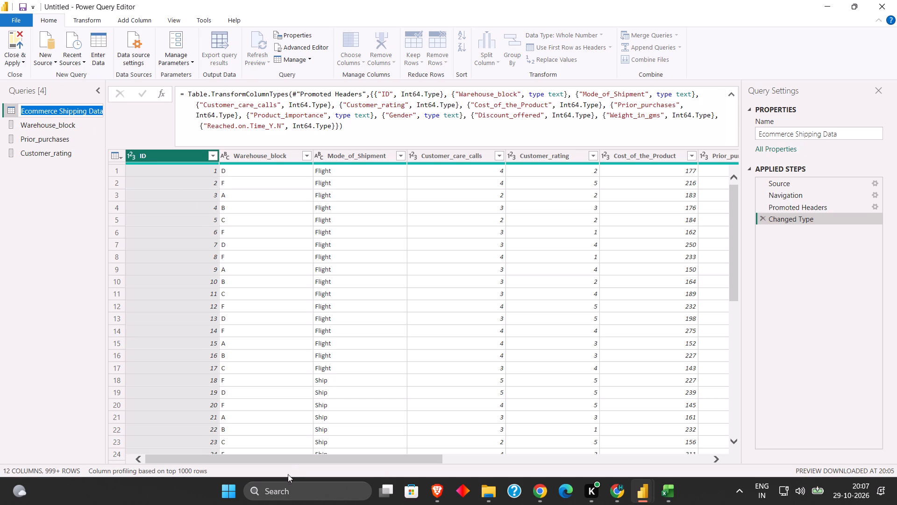
pyautogui.moveTo(287, 464); pyautogui.dragTo(654, 462)
pyautogui.moveTo(399, 462); pyautogui.dragTo(384, 448)
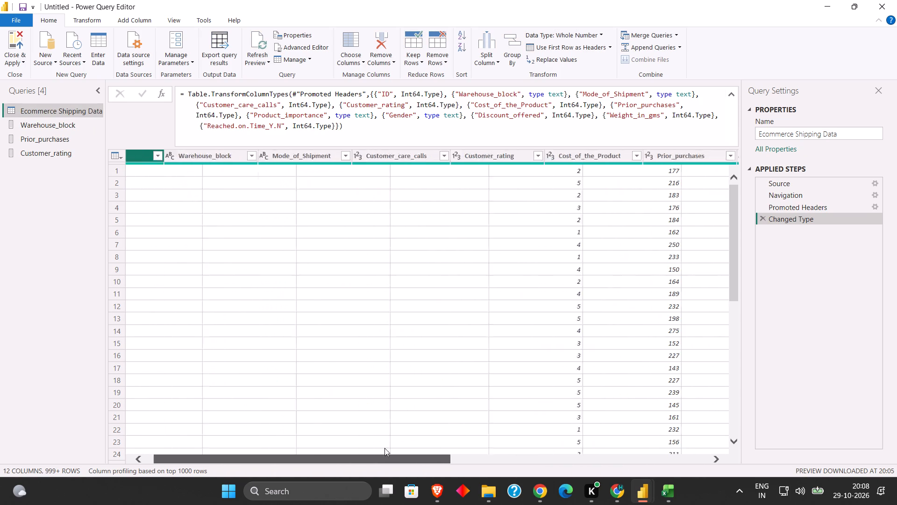
pyautogui.moveTo(384, 448); pyautogui.dragTo(287, 436)
# Delete the Warehouse_block, Prior_purchases and Customer_rating queries.
pyautogui.rightClick(42, 125)
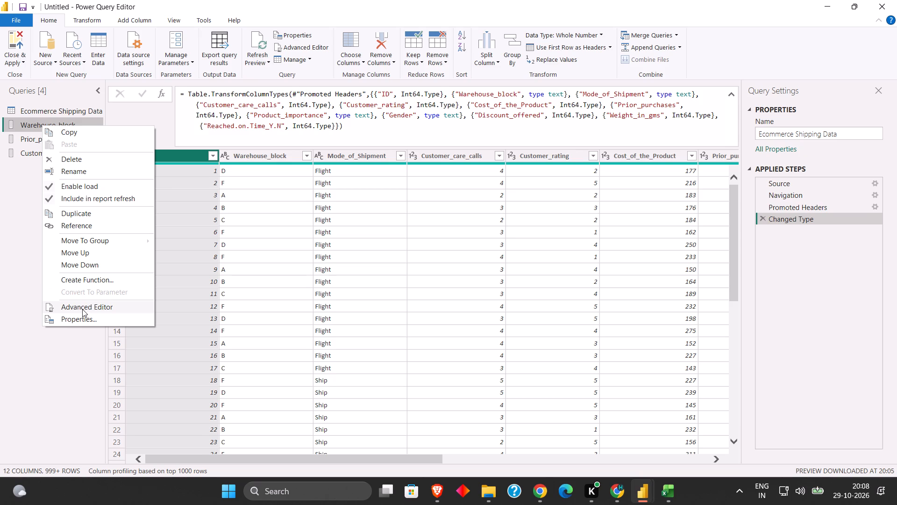
pyautogui.click(19, 270)
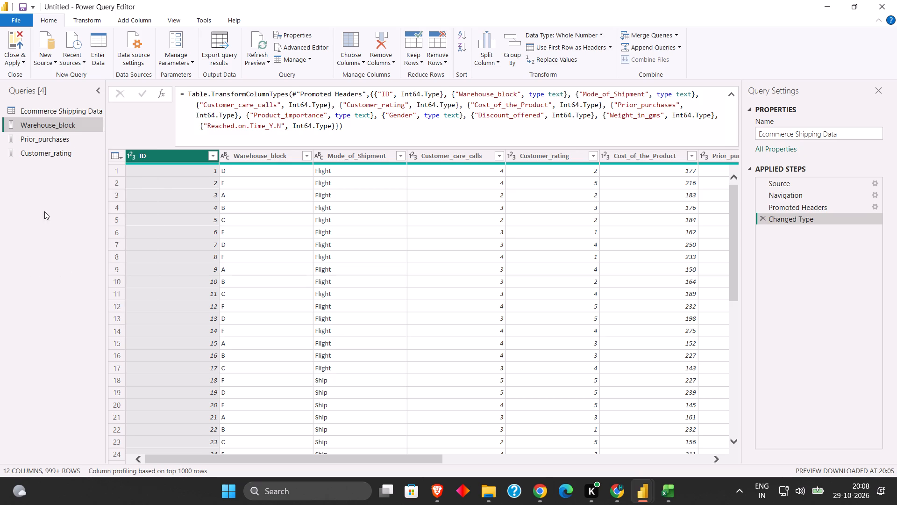
pyautogui.rightClick(69, 124)
pyautogui.click(100, 160)
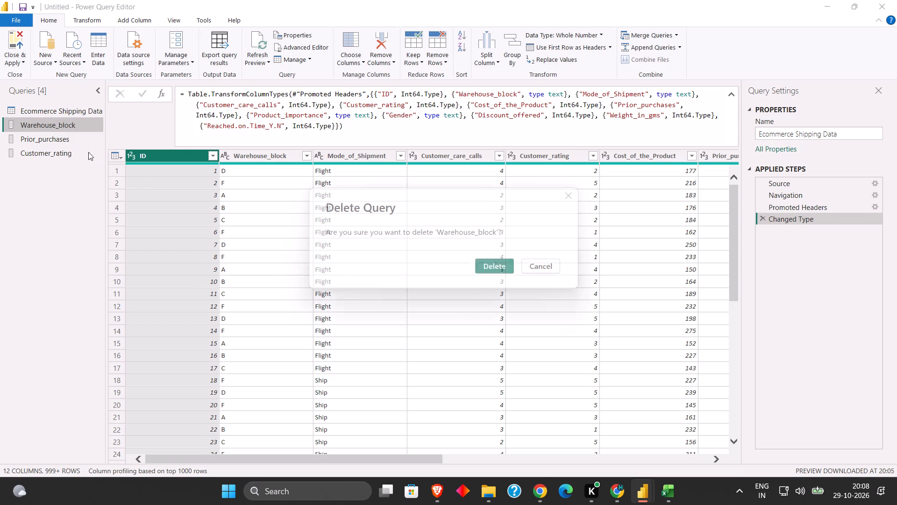
pyautogui.click(494, 264)
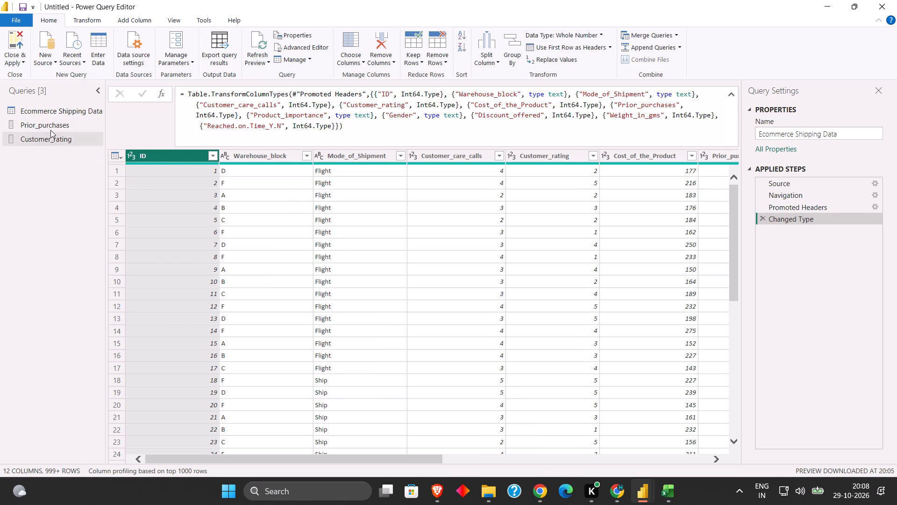
pyautogui.rightClick(51, 129)
pyautogui.click(78, 162)
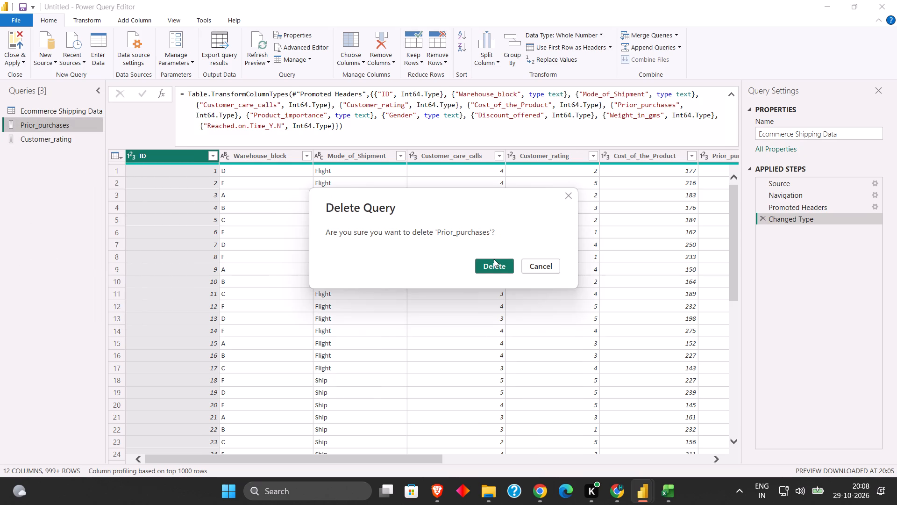
pyautogui.click(500, 260)
pyautogui.rightClick(25, 120)
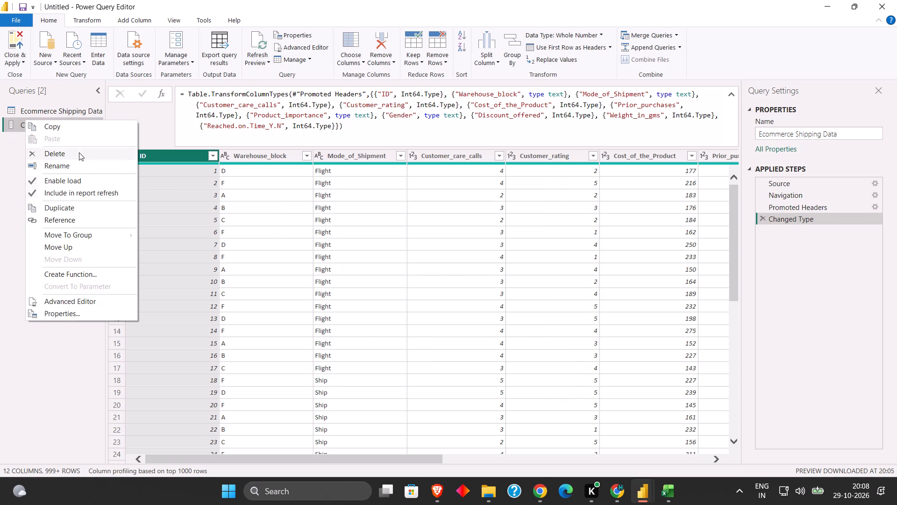
pyautogui.click(79, 152)
pyautogui.click(505, 264)
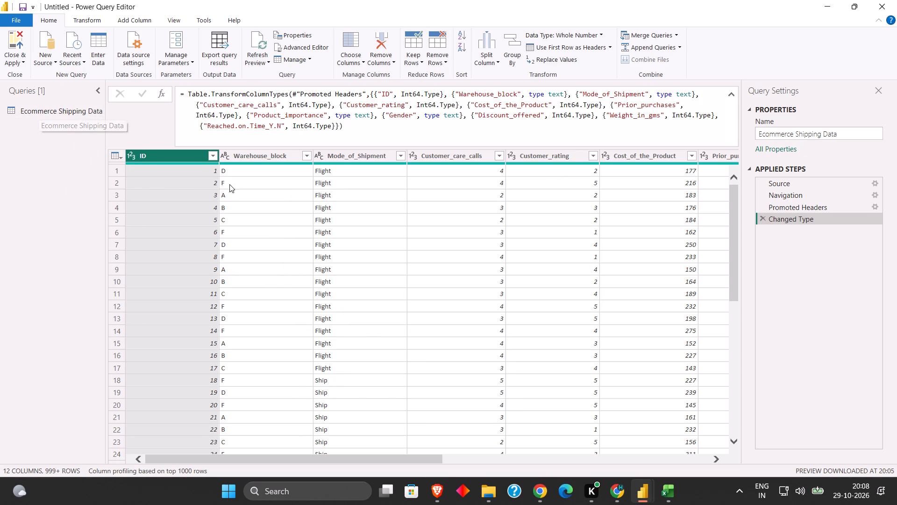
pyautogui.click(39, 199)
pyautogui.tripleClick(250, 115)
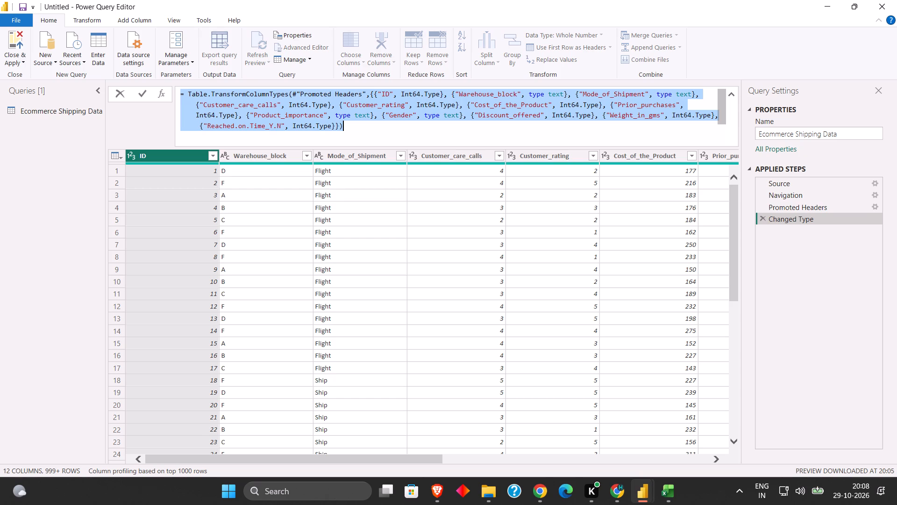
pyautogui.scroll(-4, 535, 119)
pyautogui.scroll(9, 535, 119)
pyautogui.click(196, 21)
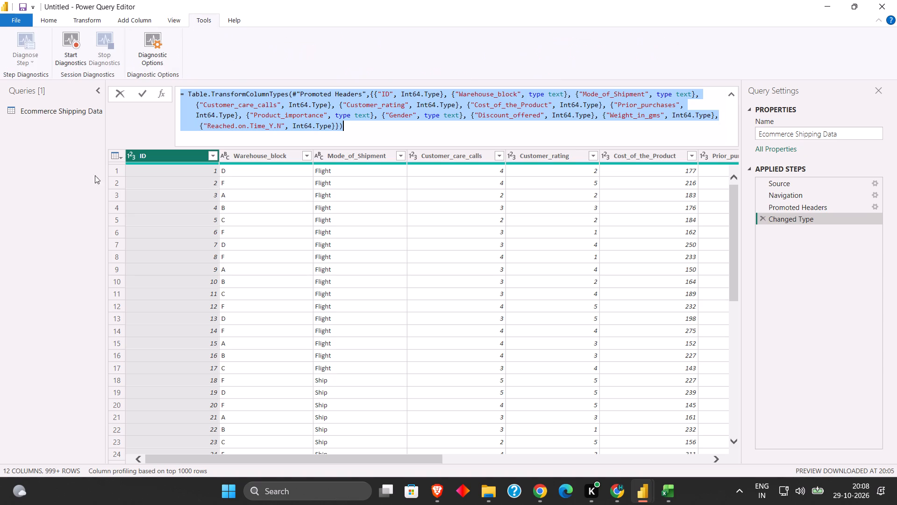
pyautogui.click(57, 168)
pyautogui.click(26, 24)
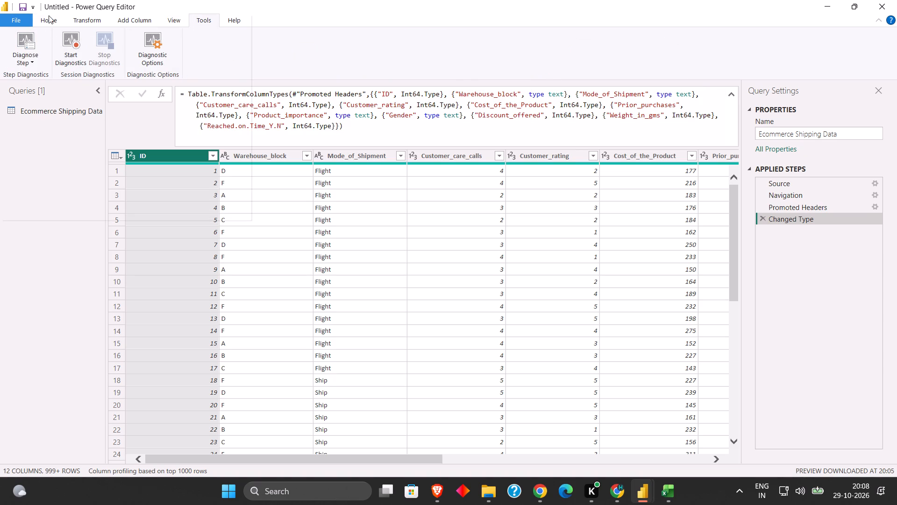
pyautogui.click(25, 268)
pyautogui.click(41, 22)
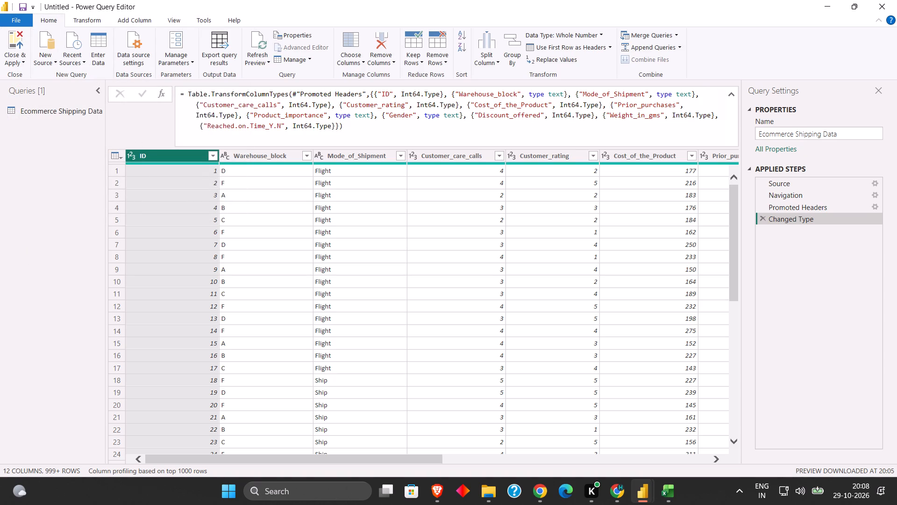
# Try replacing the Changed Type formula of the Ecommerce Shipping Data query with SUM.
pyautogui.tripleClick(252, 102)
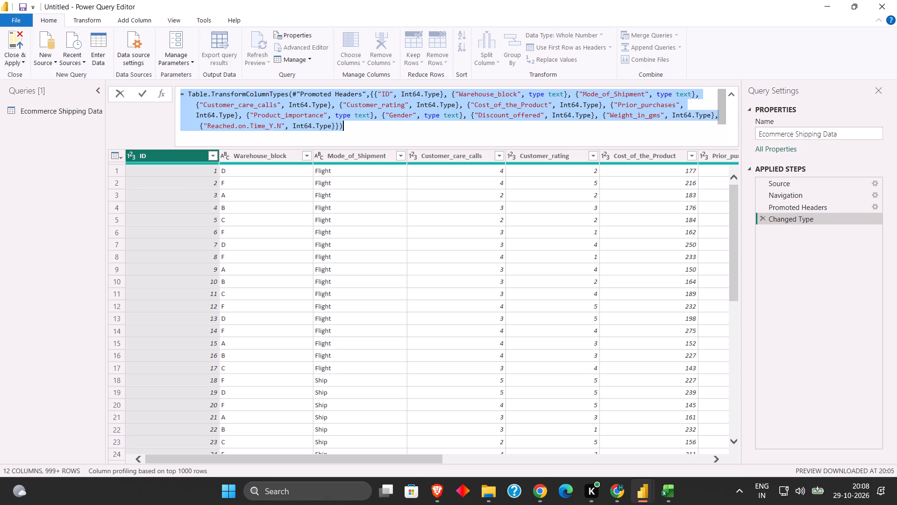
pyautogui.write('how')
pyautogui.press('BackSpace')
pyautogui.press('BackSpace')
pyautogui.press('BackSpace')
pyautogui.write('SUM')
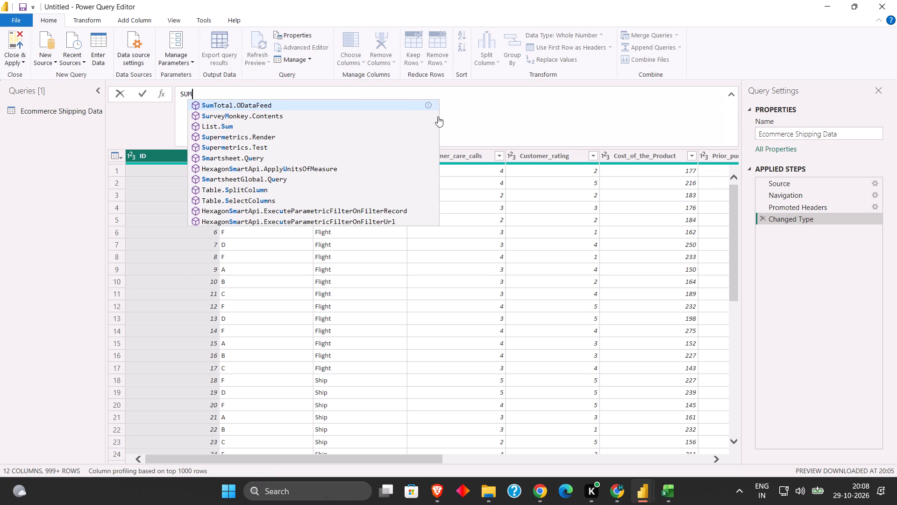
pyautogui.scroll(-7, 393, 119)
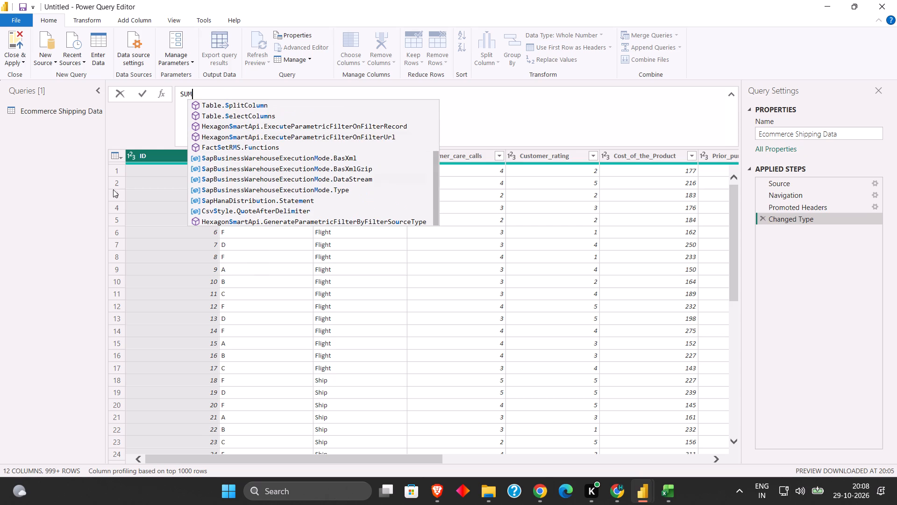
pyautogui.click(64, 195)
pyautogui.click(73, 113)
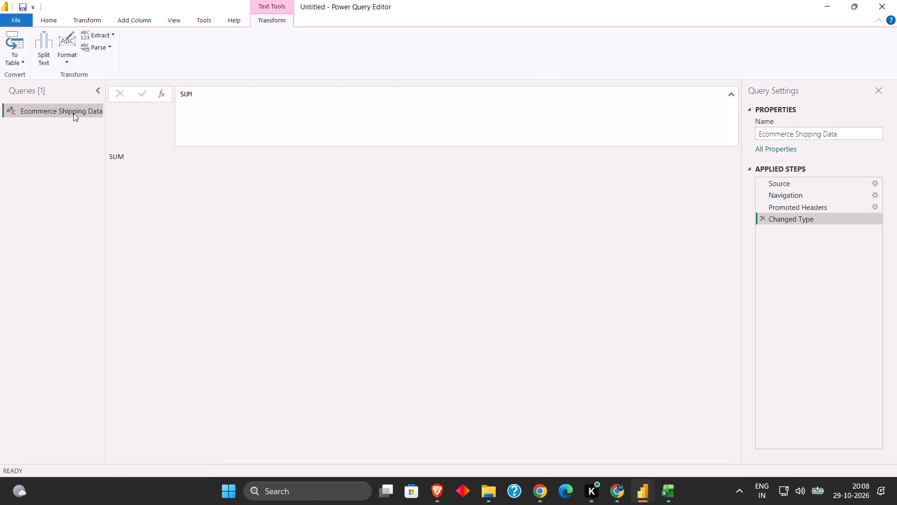
# Undo the SUM edit to restore the Table.TransformColumnTypes formula of the Changed Type step in Ecommerce Shipping Data.
pyautogui.click(228, 108)
pyautogui.hotkey('ctrl', 'z')
pyautogui.hotkey('ctrl', 'z')
pyautogui.hotkey('ctrl', 'z')
pyautogui.hotkey('ctrl', 'z')
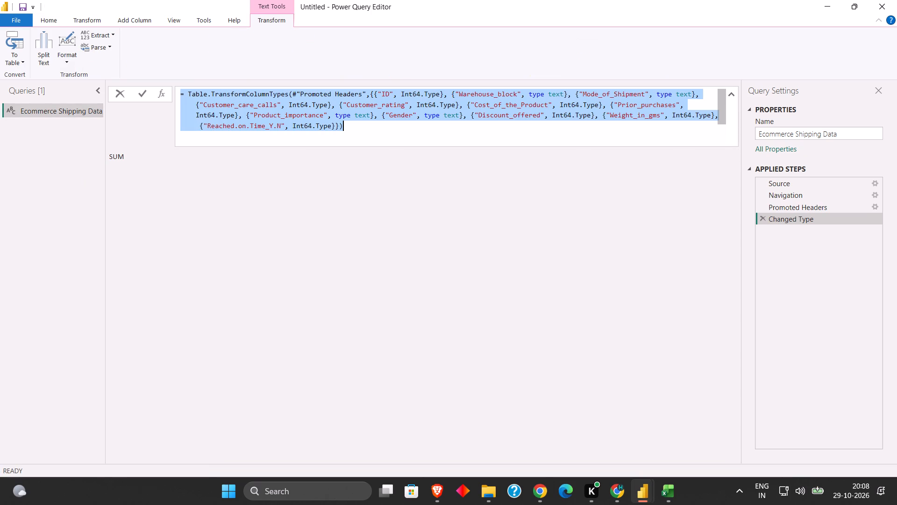
pyautogui.click(806, 180)
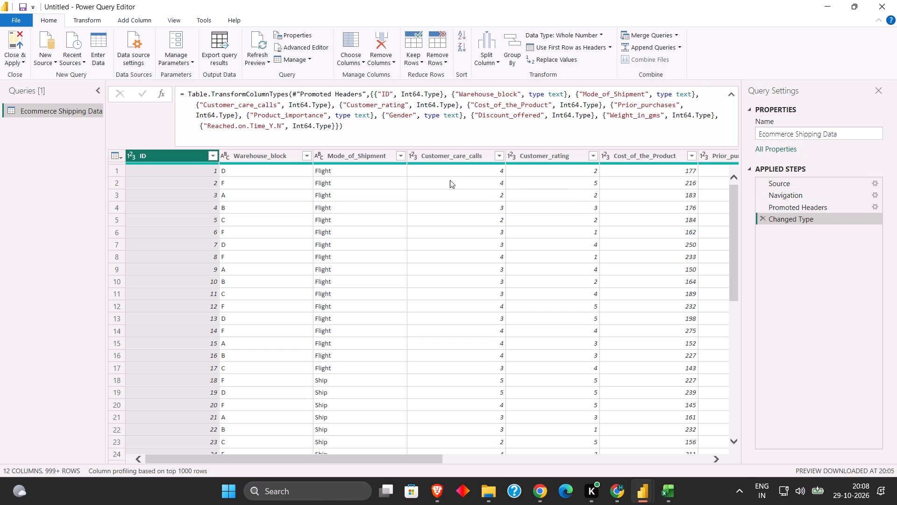
# Look through the Ecommerce Shipping Data columns from ID to Reached.on.Time_Y.N.
pyautogui.scroll(-7, 322, 165)
pyautogui.scroll(14, 326, 173)
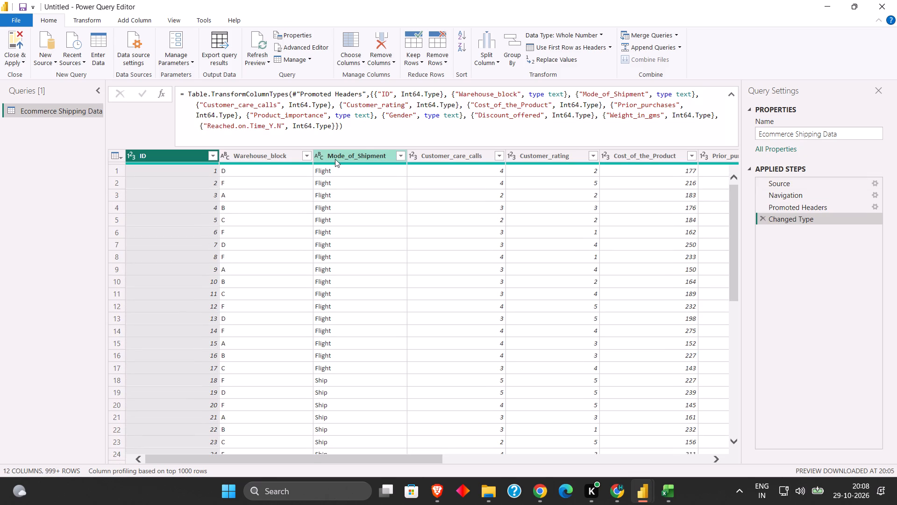
pyautogui.scroll(2, 335, 159)
pyautogui.moveTo(332, 460); pyautogui.dragTo(389, 460)
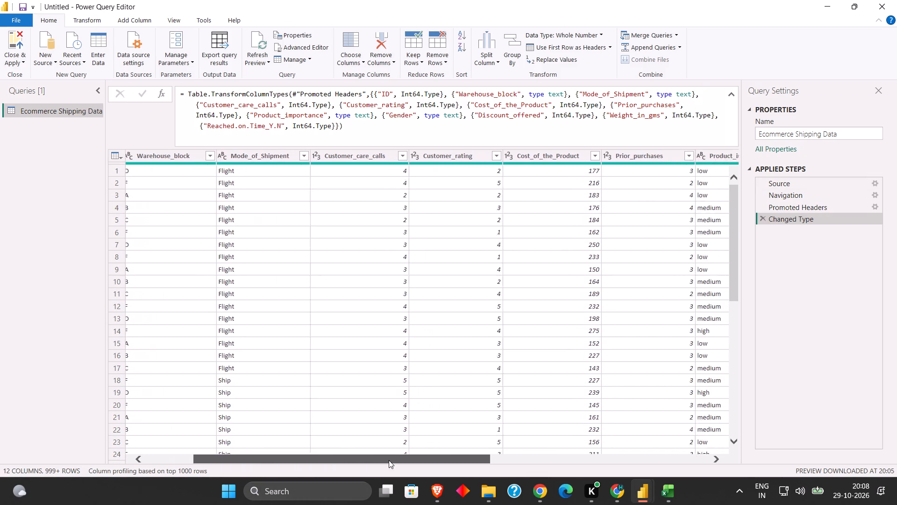
pyautogui.moveTo(389, 460); pyautogui.dragTo(533, 458)
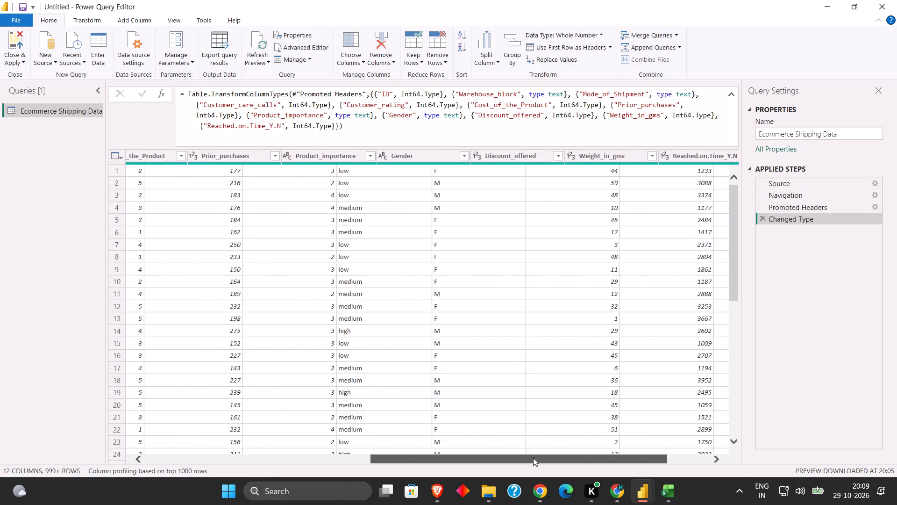
pyautogui.moveTo(533, 458); pyautogui.dragTo(358, 462)
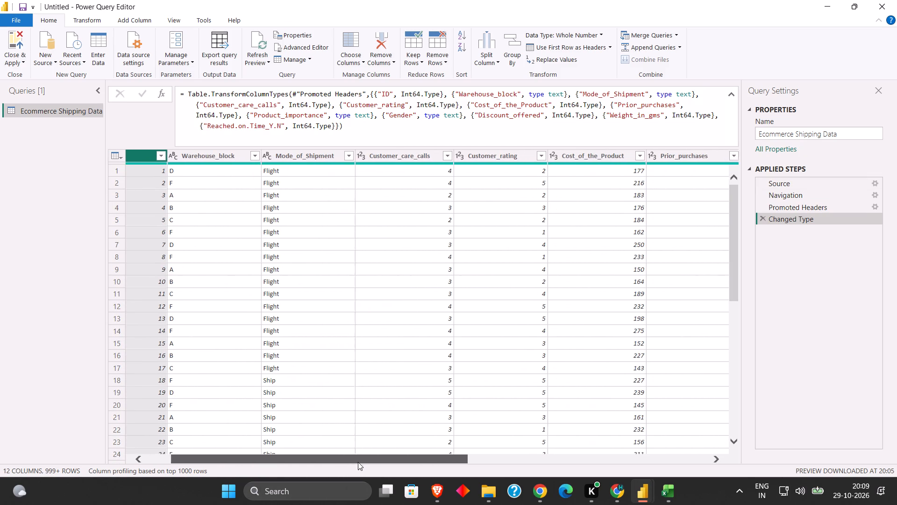
pyautogui.moveTo(358, 462); pyautogui.dragTo(392, 459)
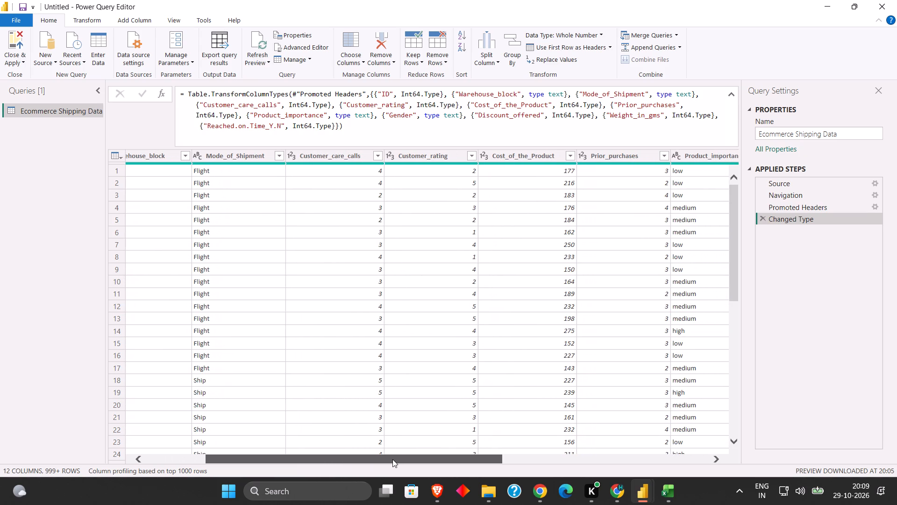
pyautogui.moveTo(392, 459); pyautogui.dragTo(450, 458)
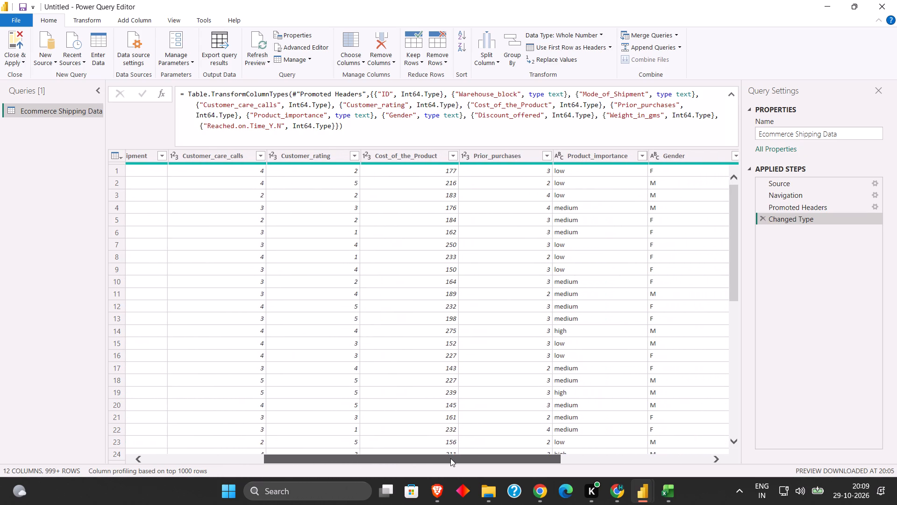
pyautogui.moveTo(450, 458); pyautogui.dragTo(389, 464)
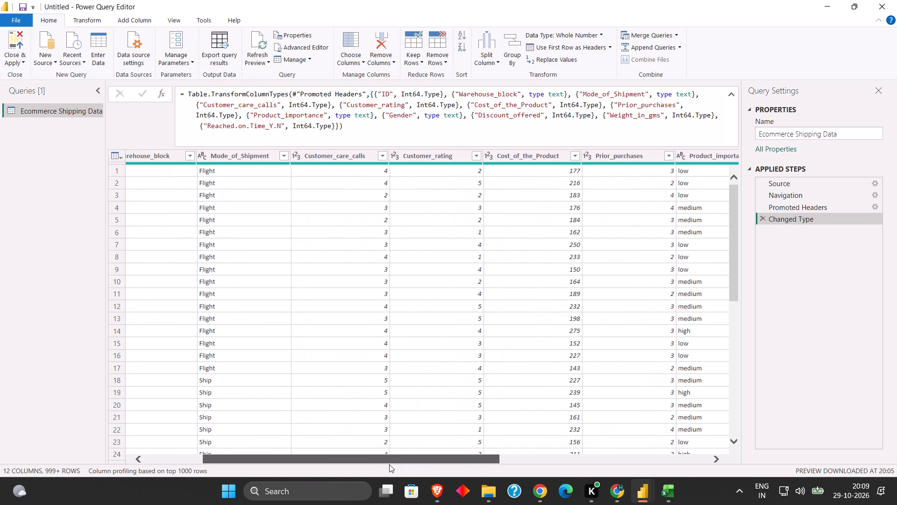
pyautogui.moveTo(389, 464); pyautogui.dragTo(440, 463)
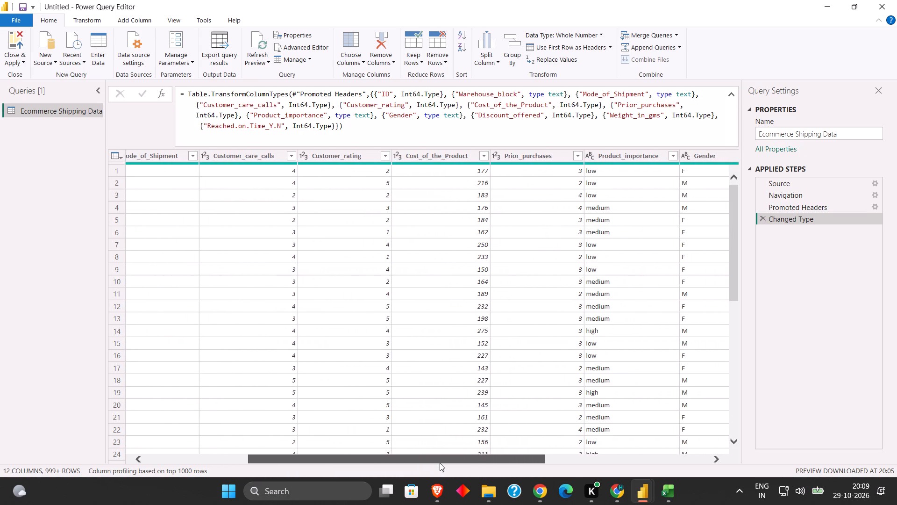
pyautogui.moveTo(440, 463); pyautogui.dragTo(513, 460)
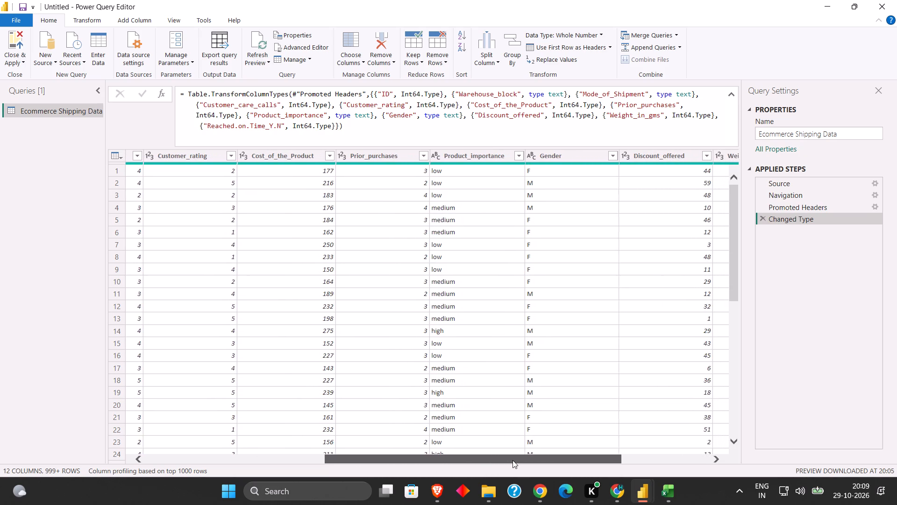
pyautogui.moveTo(513, 460); pyautogui.dragTo(563, 459)
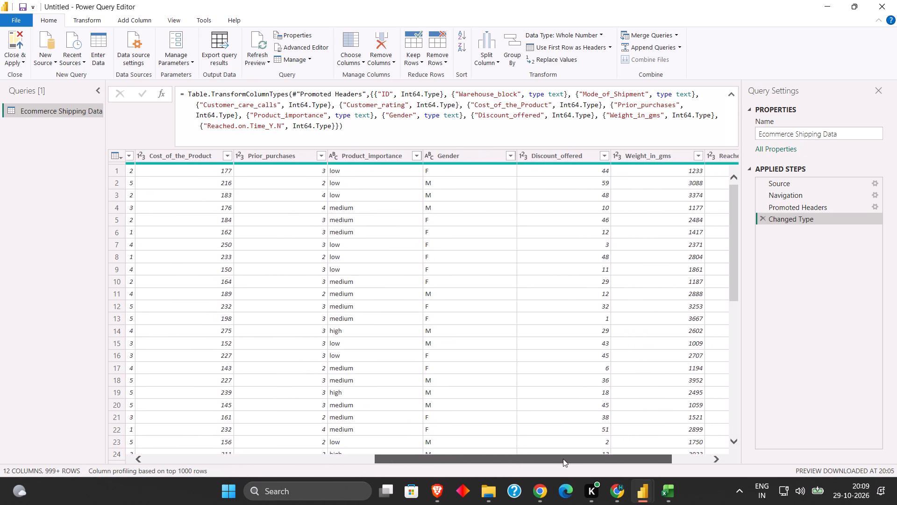
pyautogui.moveTo(563, 459); pyautogui.dragTo(654, 456)
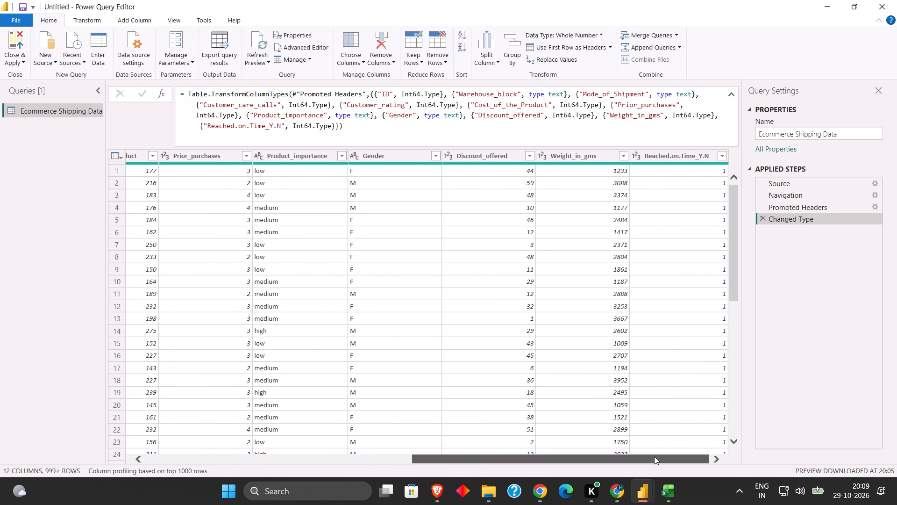
pyautogui.moveTo(654, 456); pyautogui.dragTo(454, 465)
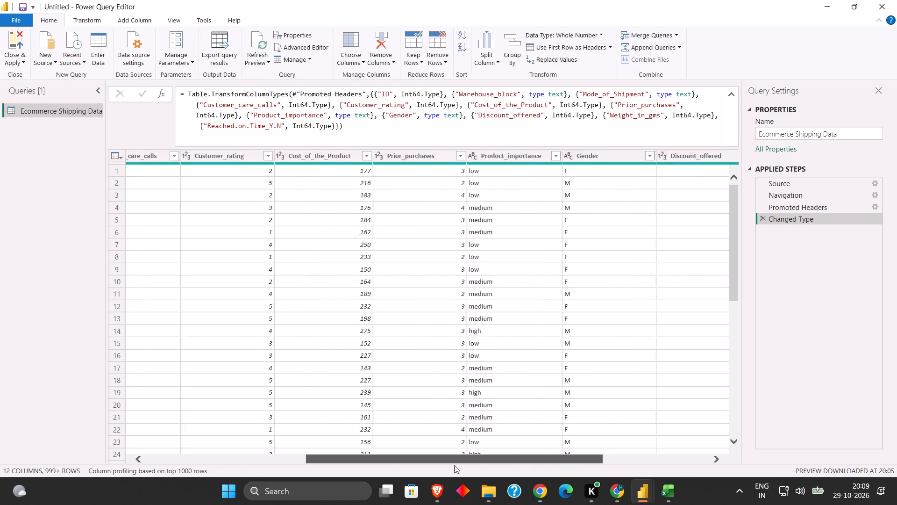
pyautogui.moveTo(454, 465); pyautogui.dragTo(374, 466)
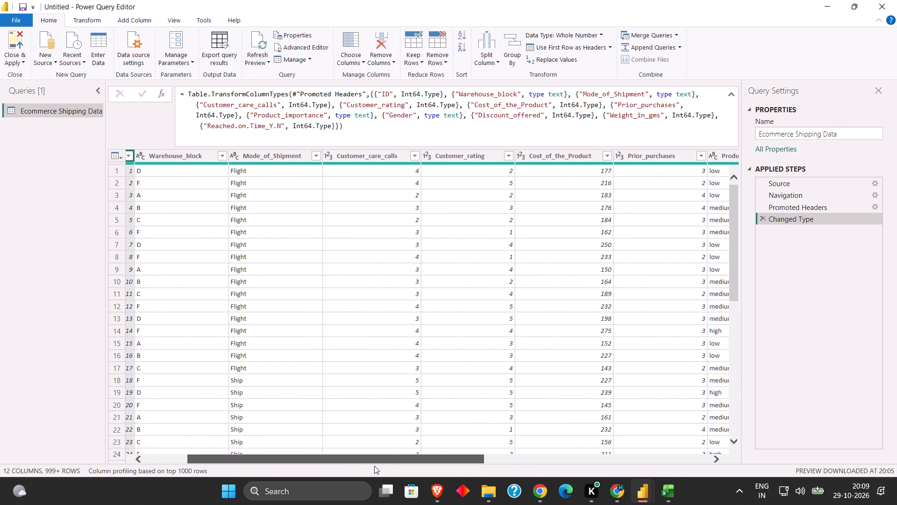
pyautogui.moveTo(374, 466); pyautogui.dragTo(458, 467)
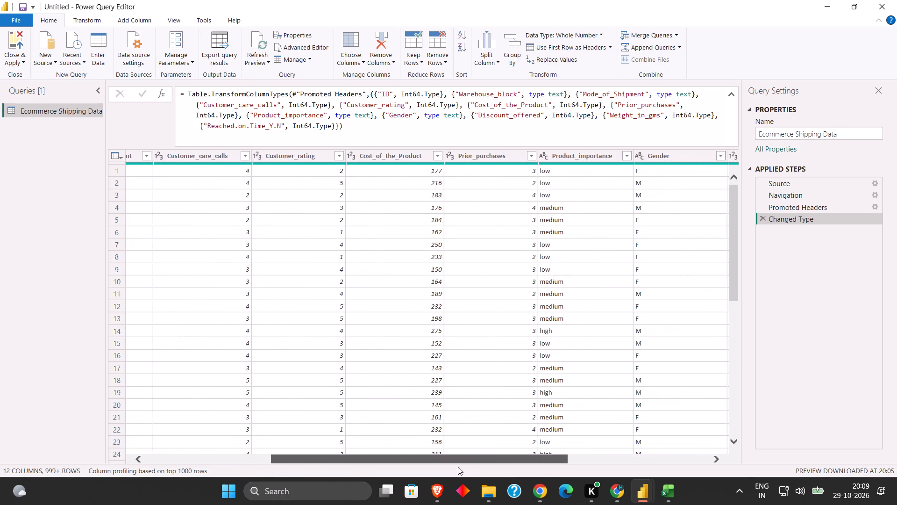
pyautogui.moveTo(458, 467); pyautogui.dragTo(550, 466)
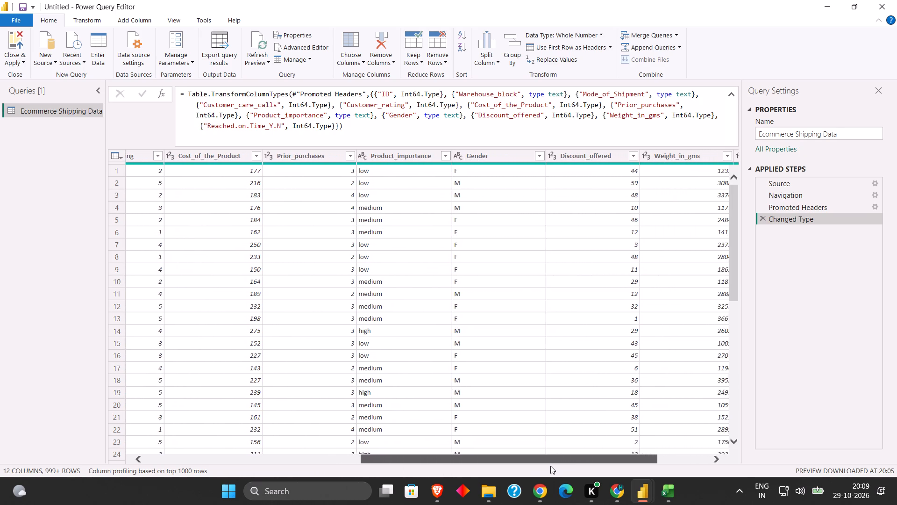
pyautogui.moveTo(550, 466); pyautogui.dragTo(612, 465)
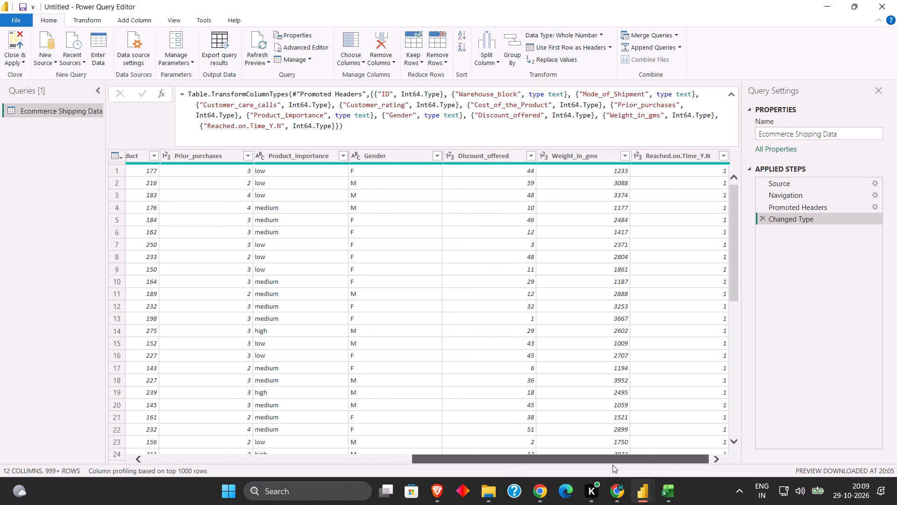
pyautogui.moveTo(612, 465); pyautogui.dragTo(580, 467)
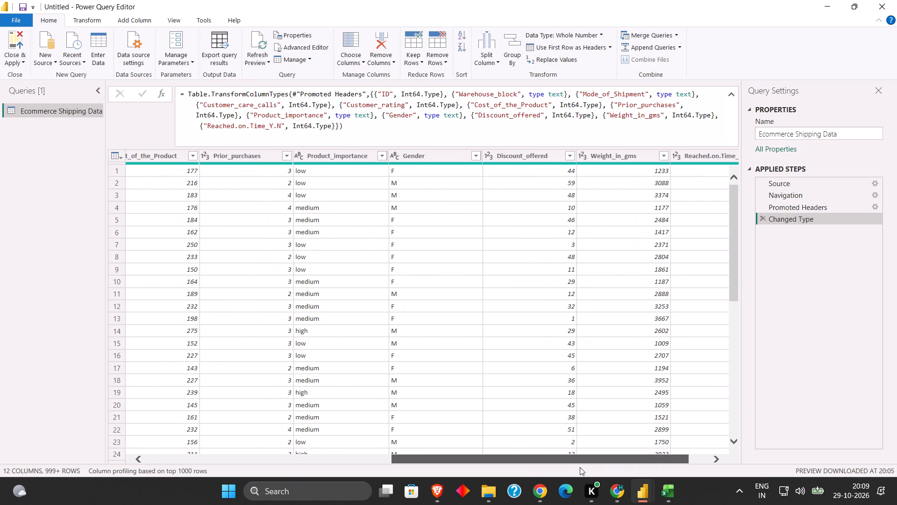
pyautogui.moveTo(580, 467); pyautogui.dragTo(625, 466)
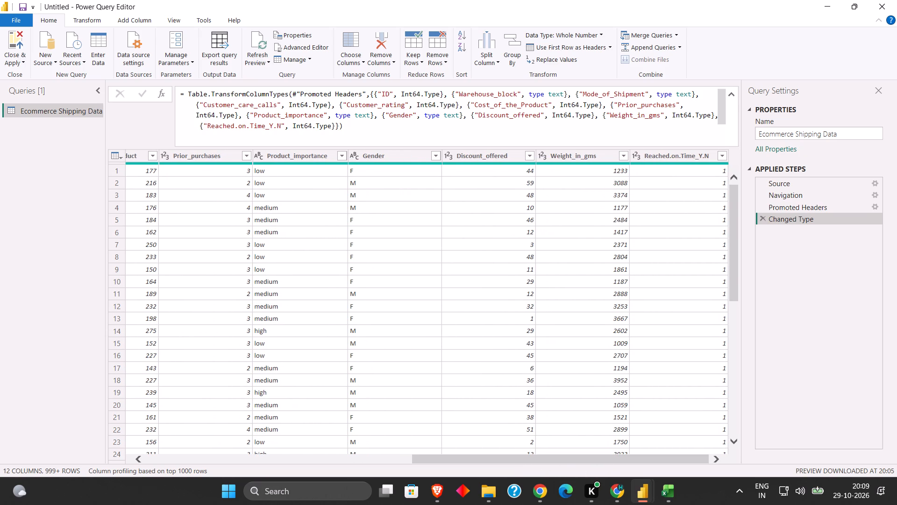
pyautogui.click(55, 219)
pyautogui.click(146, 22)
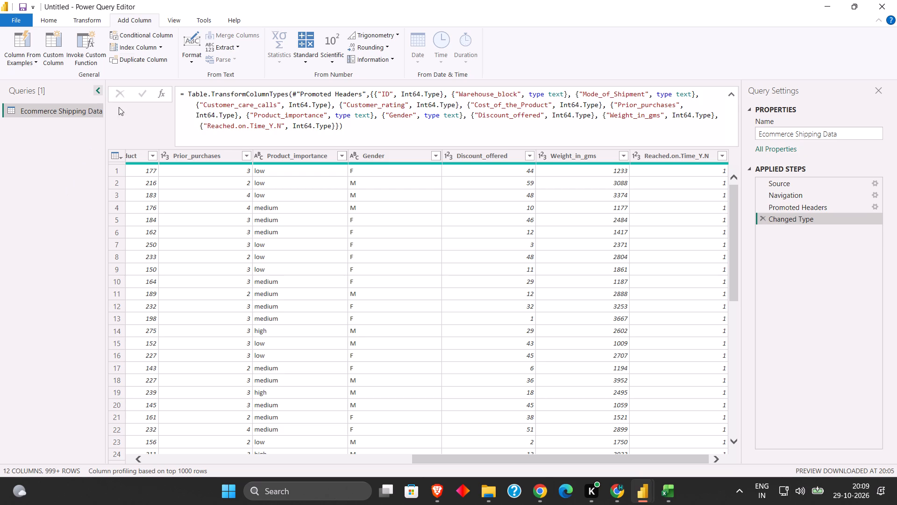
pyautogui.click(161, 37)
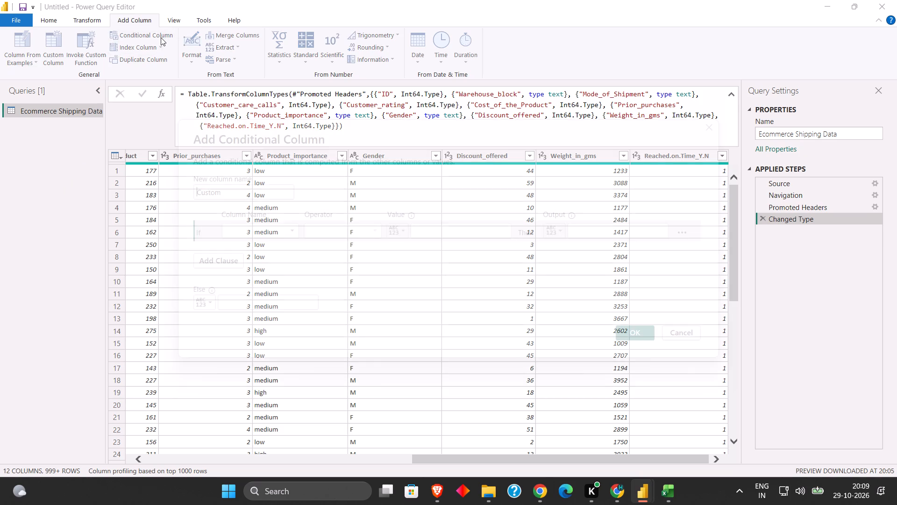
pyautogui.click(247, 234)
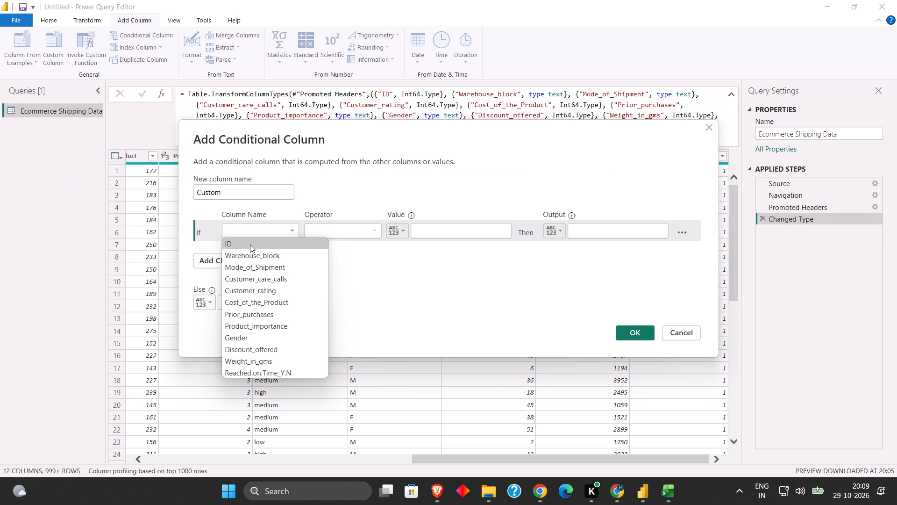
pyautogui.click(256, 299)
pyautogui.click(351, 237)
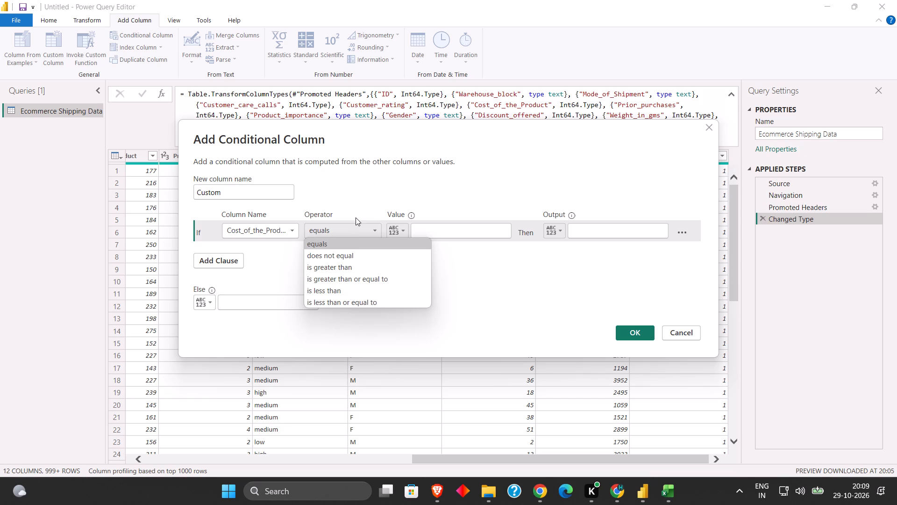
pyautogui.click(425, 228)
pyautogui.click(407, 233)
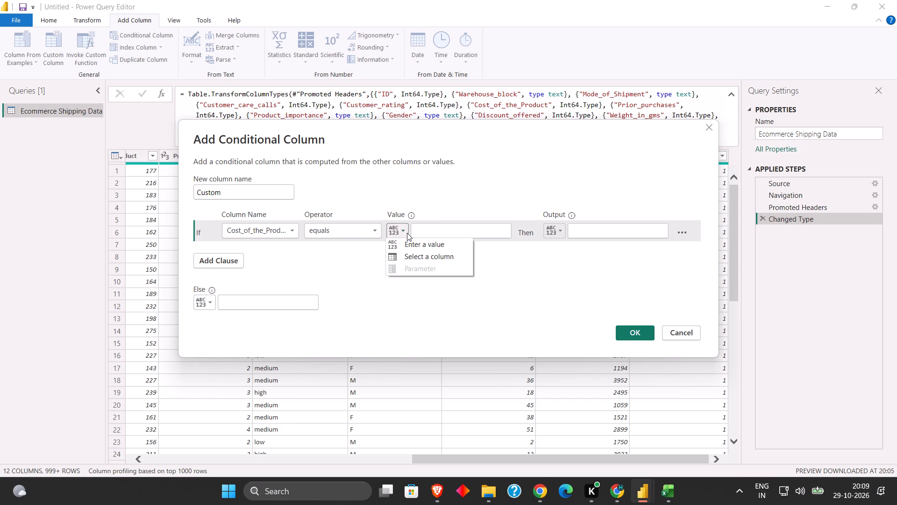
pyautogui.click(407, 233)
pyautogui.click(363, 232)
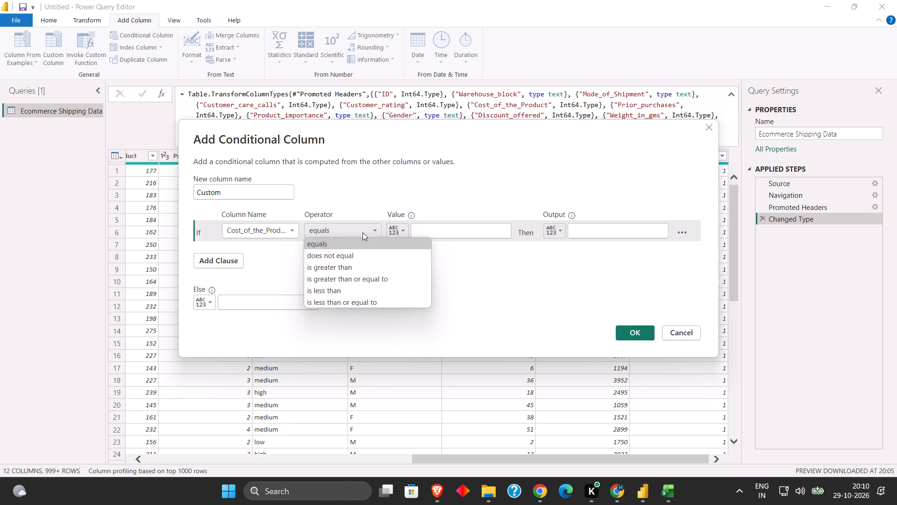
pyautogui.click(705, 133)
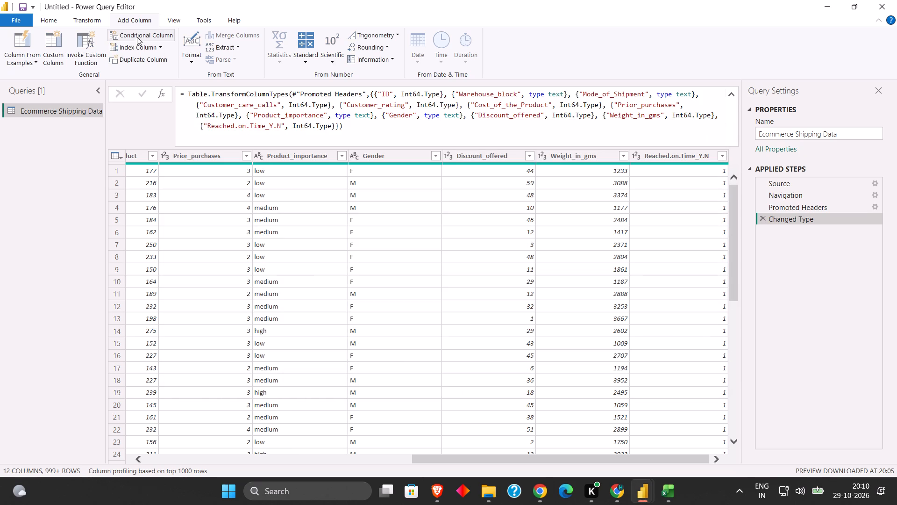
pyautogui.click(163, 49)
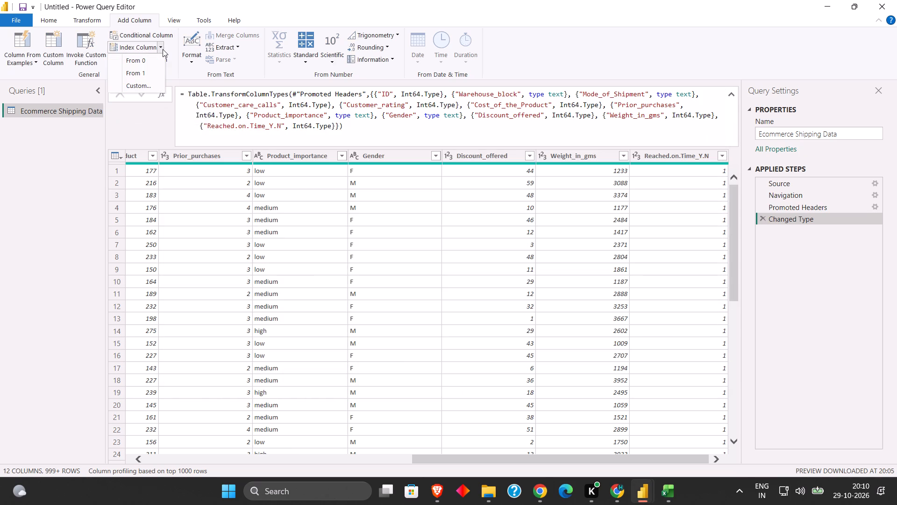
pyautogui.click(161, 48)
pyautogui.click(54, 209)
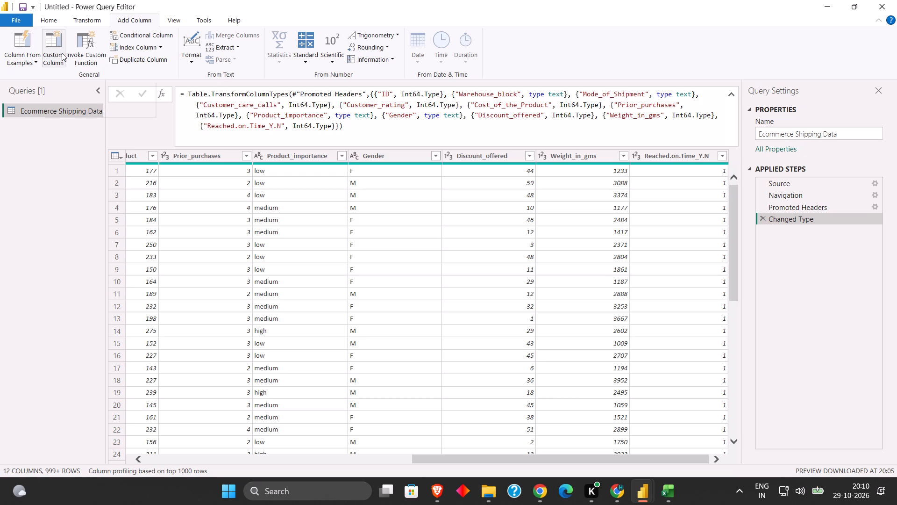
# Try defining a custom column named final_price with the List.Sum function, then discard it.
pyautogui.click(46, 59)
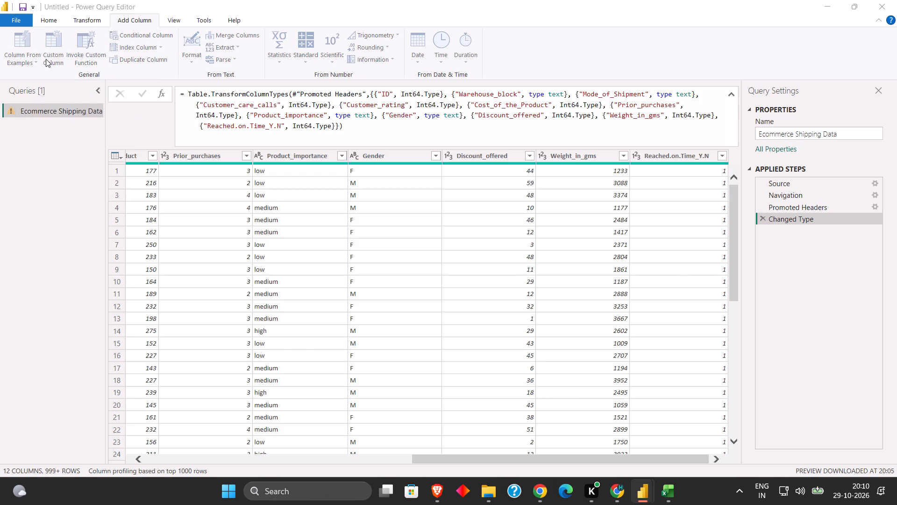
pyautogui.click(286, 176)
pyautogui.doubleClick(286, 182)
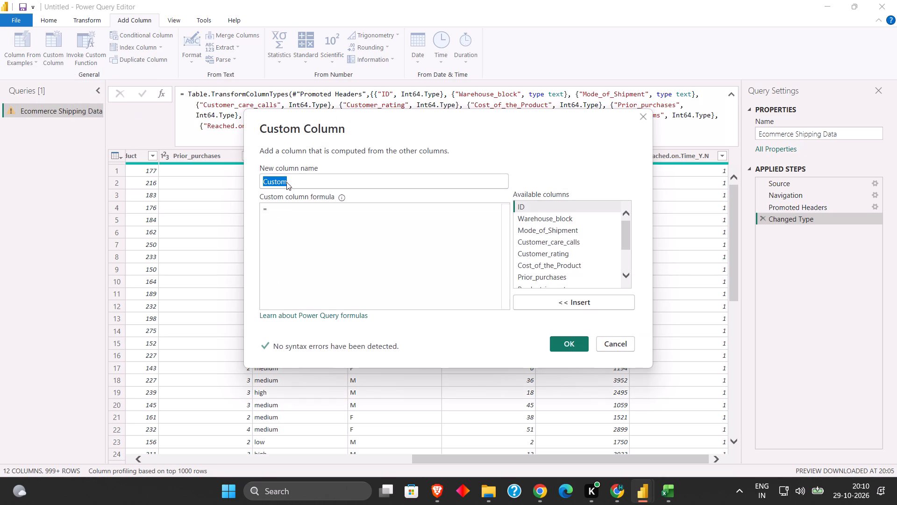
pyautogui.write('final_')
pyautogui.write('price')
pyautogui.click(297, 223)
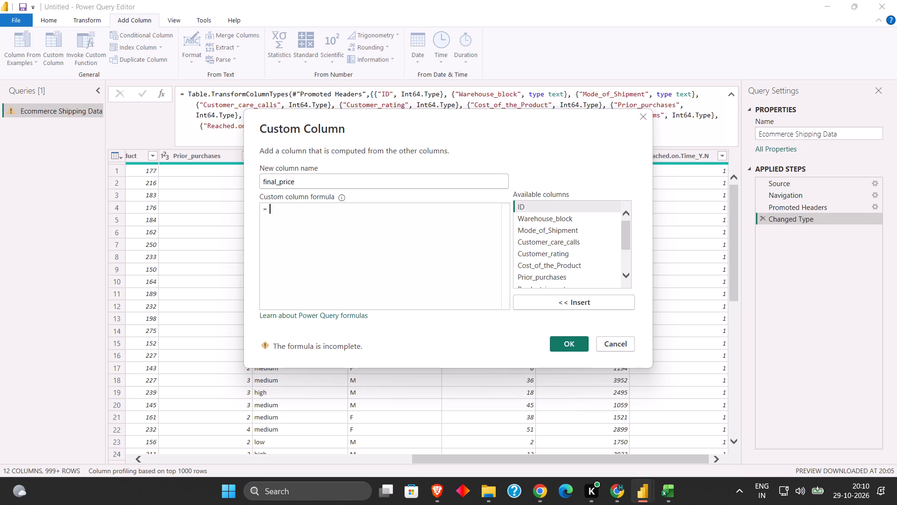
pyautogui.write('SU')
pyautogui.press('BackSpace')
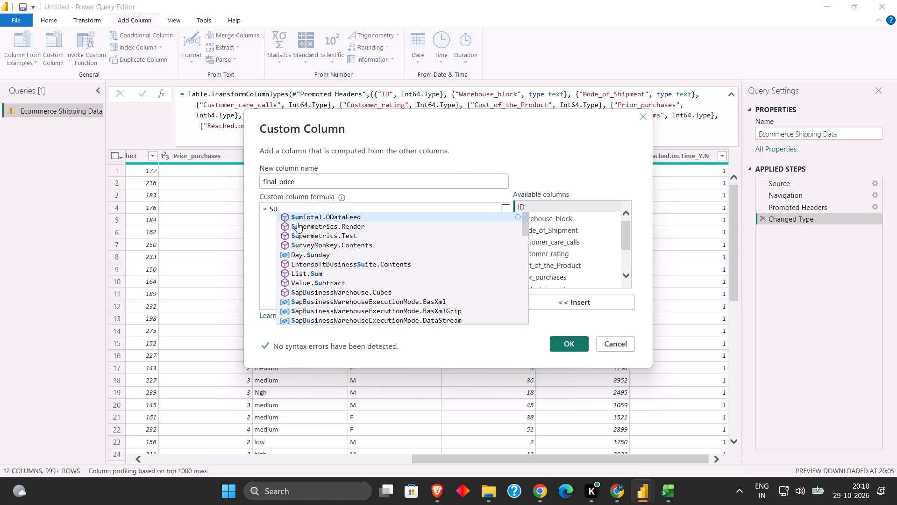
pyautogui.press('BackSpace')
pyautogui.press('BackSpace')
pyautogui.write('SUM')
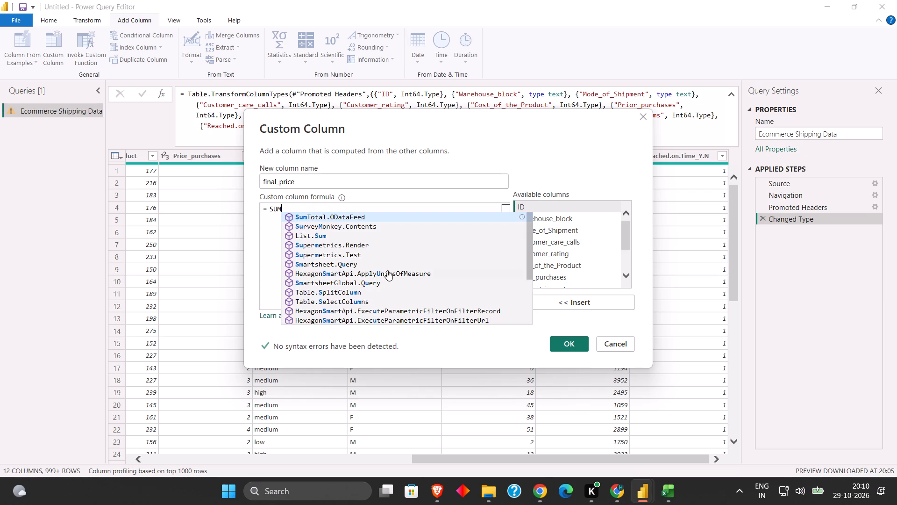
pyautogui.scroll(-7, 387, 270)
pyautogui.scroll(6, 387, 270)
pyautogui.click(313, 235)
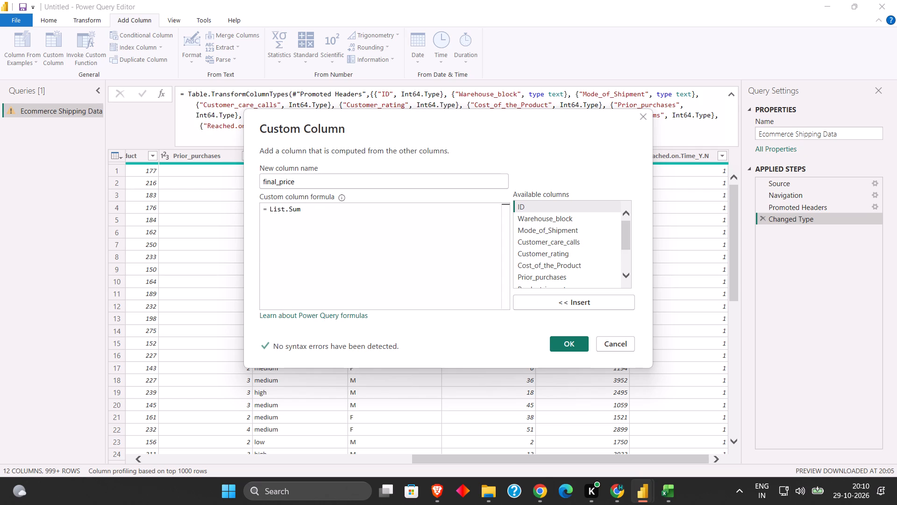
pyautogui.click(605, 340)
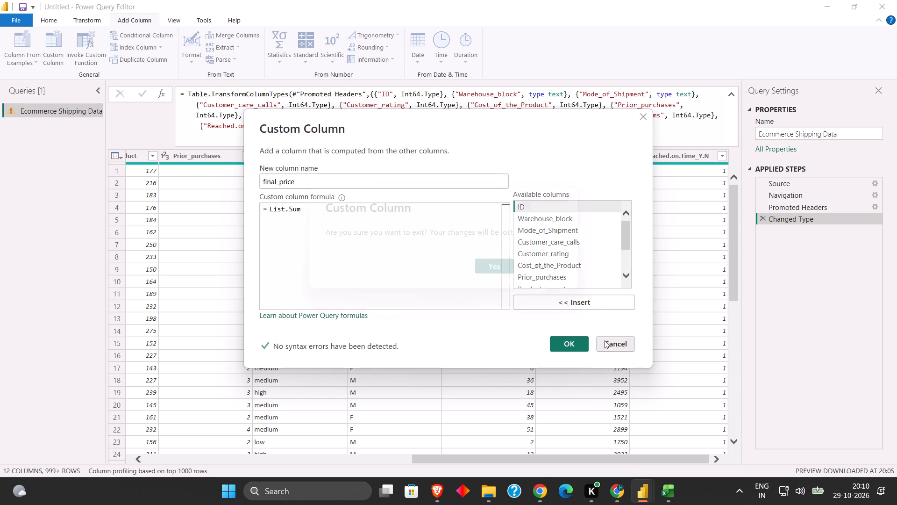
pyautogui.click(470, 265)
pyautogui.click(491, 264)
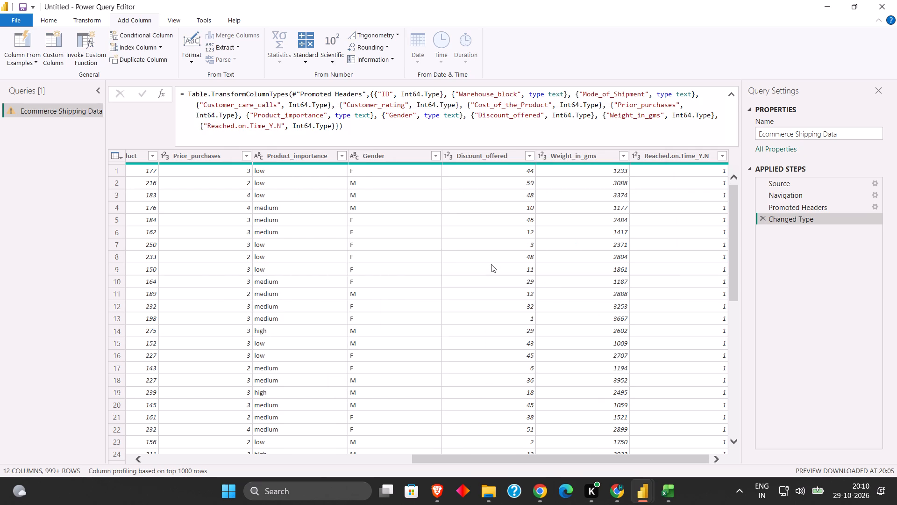
# Create a new blank query.
pyautogui.click(38, 18)
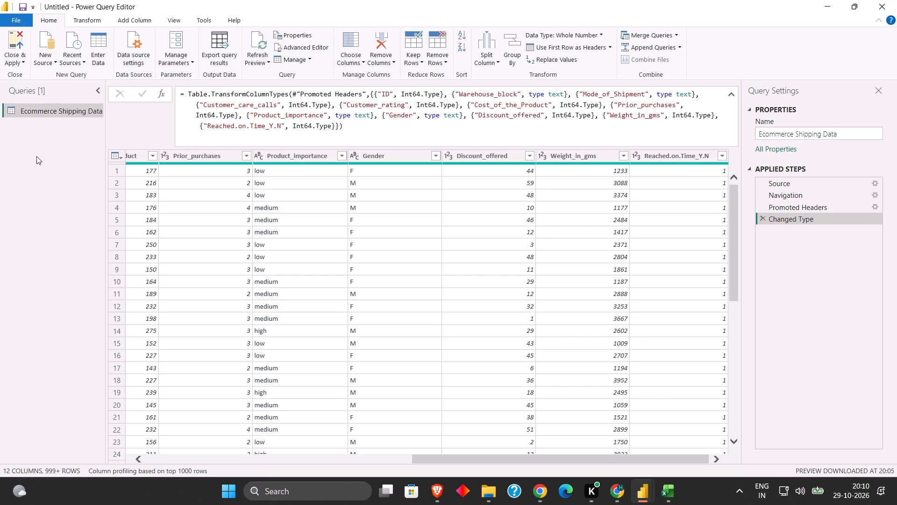
pyautogui.click(45, 55)
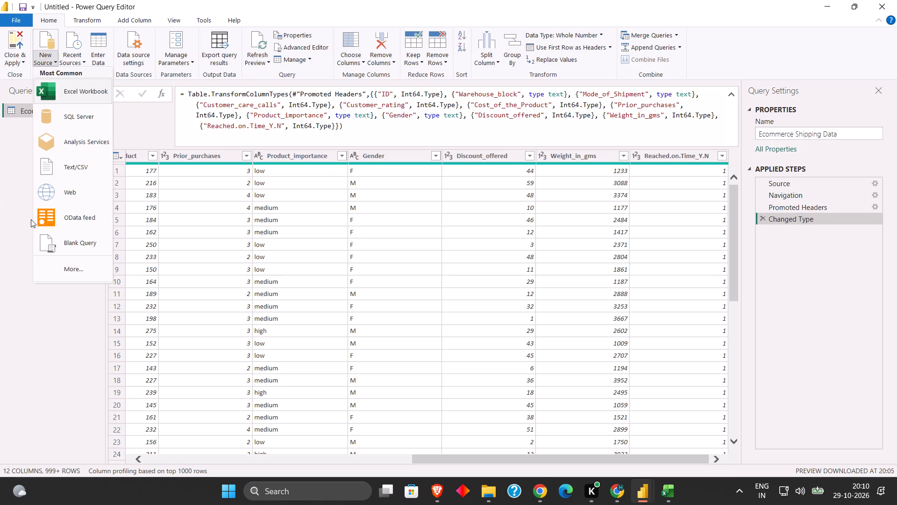
pyautogui.click(72, 246)
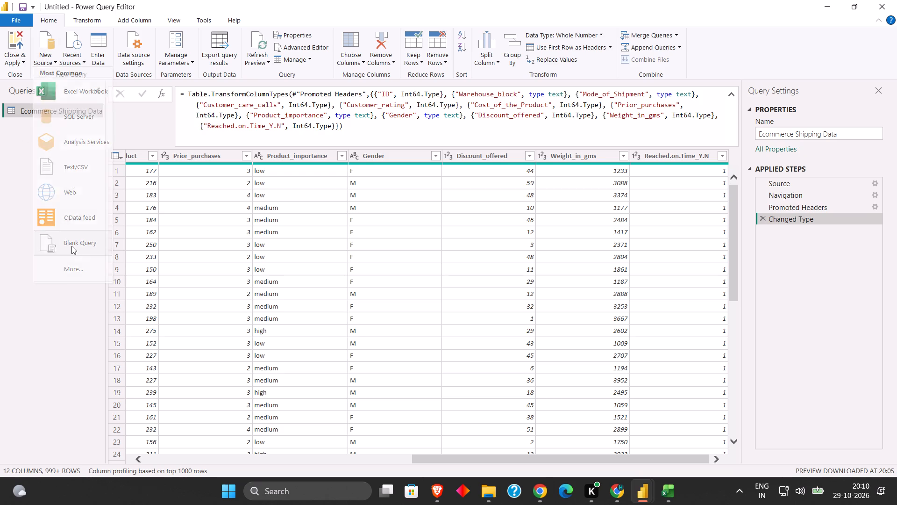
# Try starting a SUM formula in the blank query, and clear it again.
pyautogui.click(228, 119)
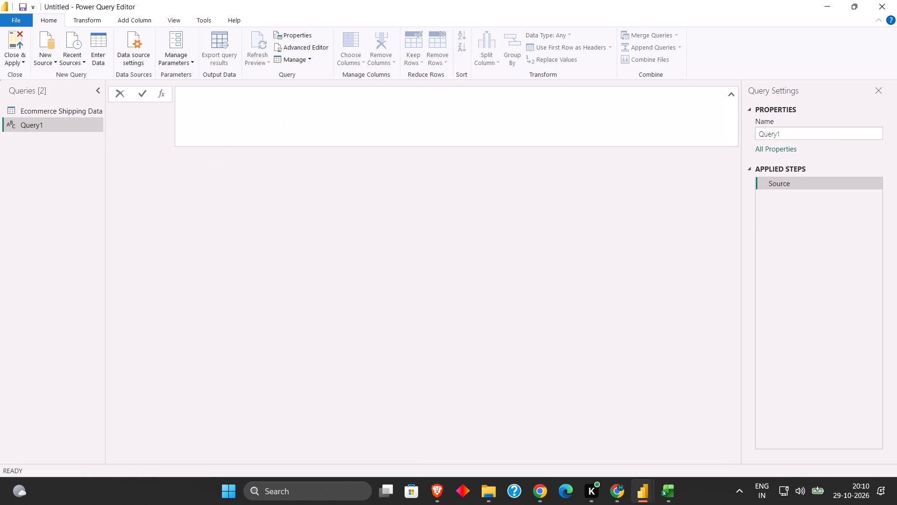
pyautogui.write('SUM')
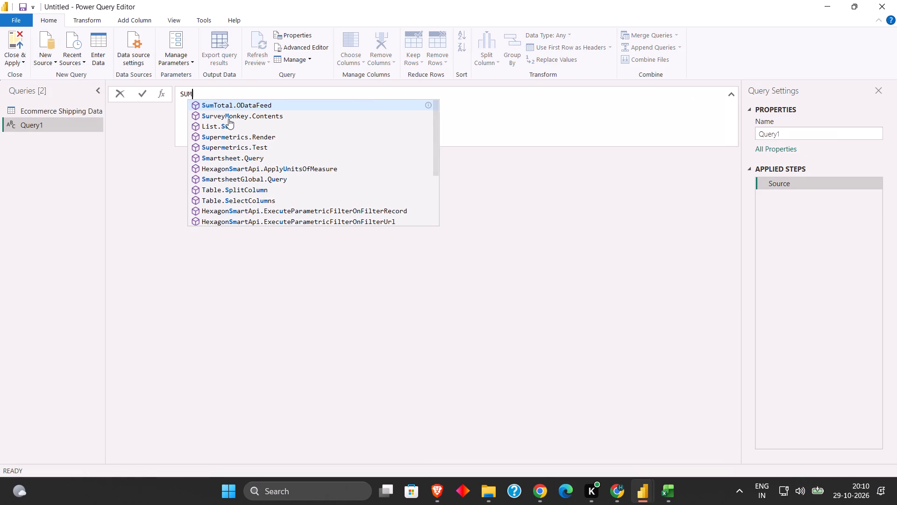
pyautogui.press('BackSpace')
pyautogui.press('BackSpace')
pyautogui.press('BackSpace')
# Return to the Ecommerce Shipping Data query and view its columns through to Reached.on.Time_Y.N.
pyautogui.click(56, 107)
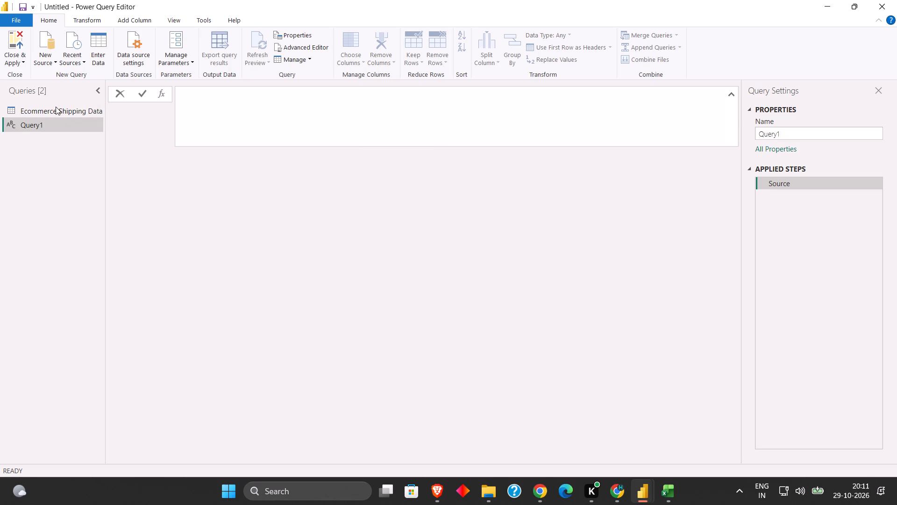
pyautogui.click(57, 107)
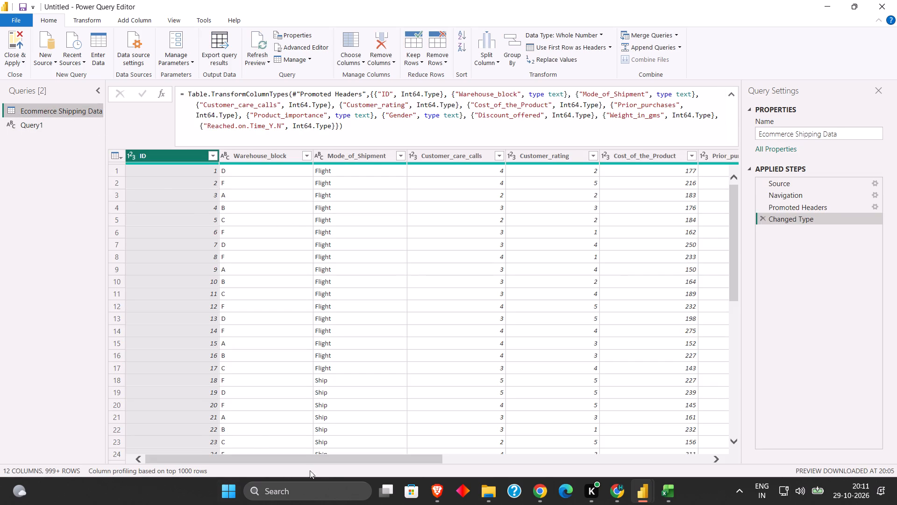
pyautogui.moveTo(308, 461); pyautogui.dragTo(368, 459)
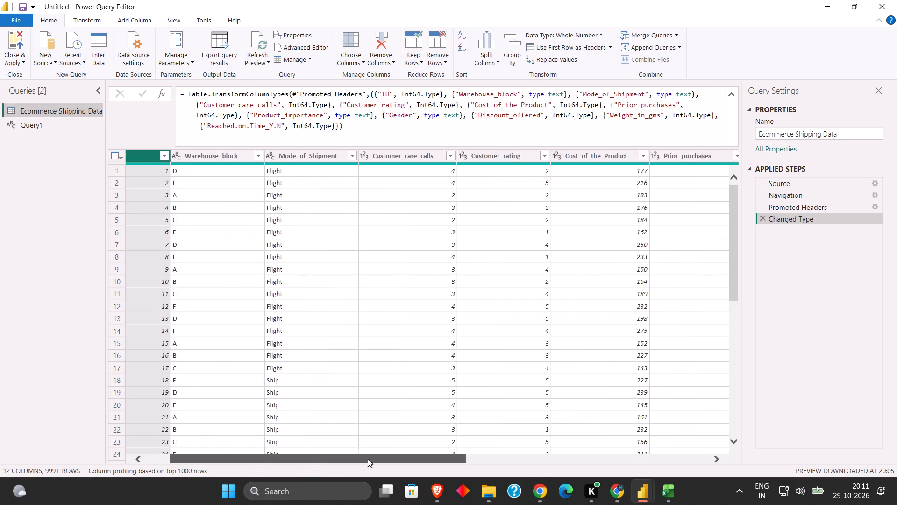
pyautogui.moveTo(368, 459); pyautogui.dragTo(647, 437)
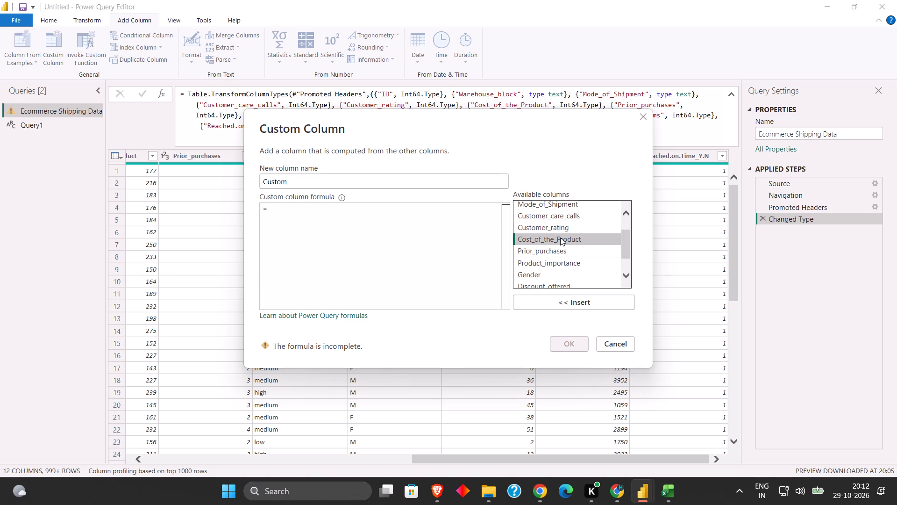
pyautogui.scroll(-2, 549, 266)
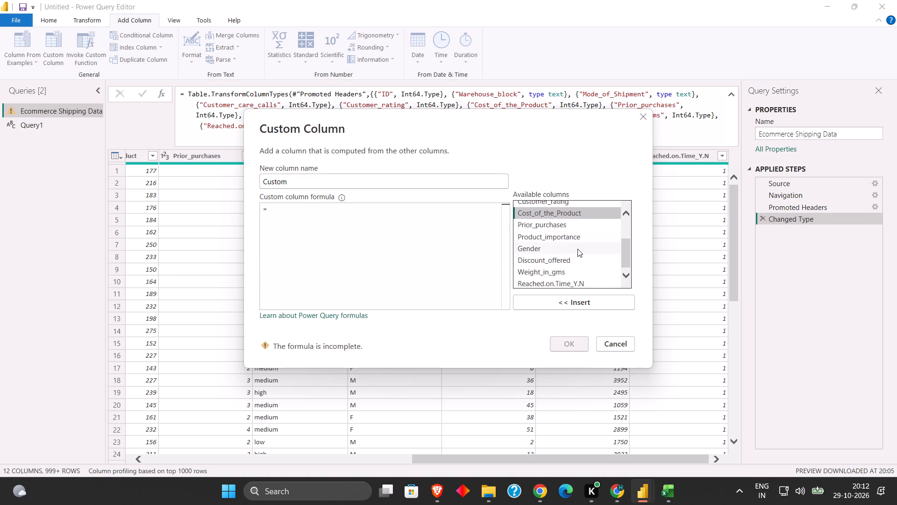
pyautogui.click(575, 299)
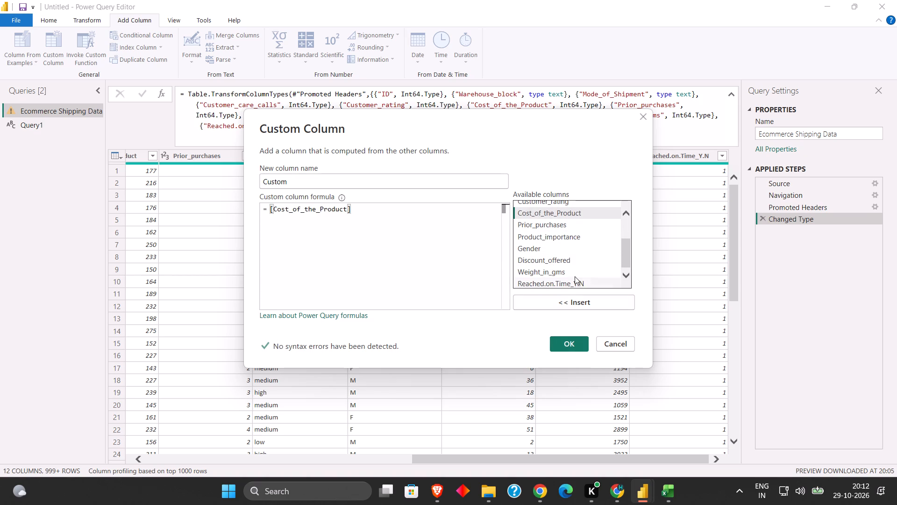
# Add the Discount_offered column to the formula directly after Cost_of_the_Product.
pyautogui.scroll(5, 577, 260)
pyautogui.scroll(-2, 577, 260)
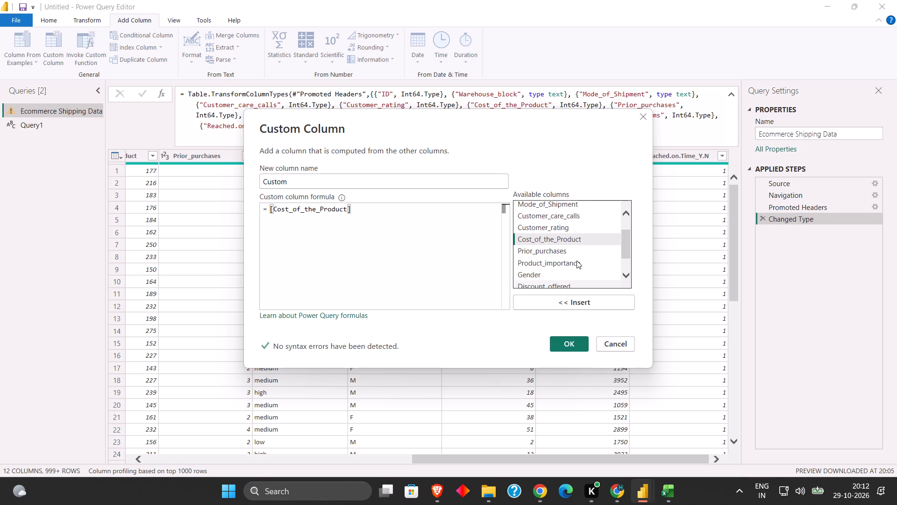
pyautogui.scroll(-1, 577, 260)
pyautogui.doubleClick(573, 271)
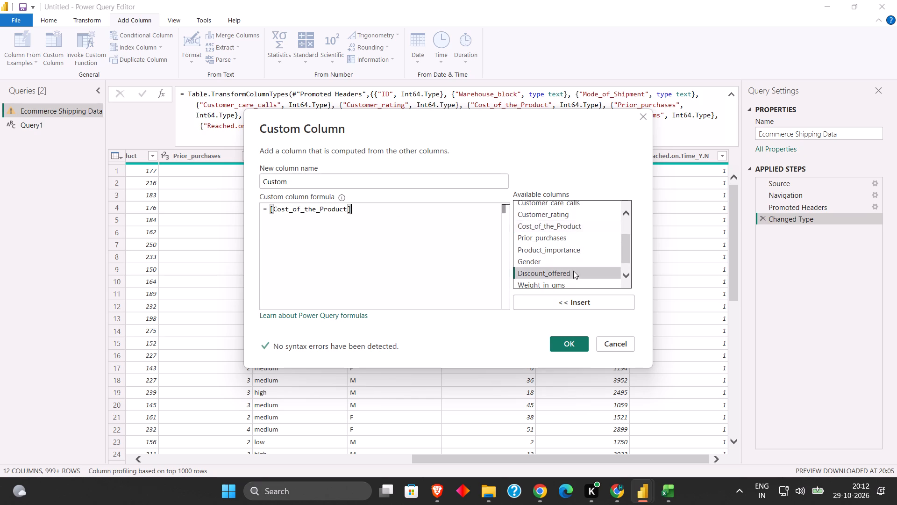
pyautogui.scroll(-2, 583, 284)
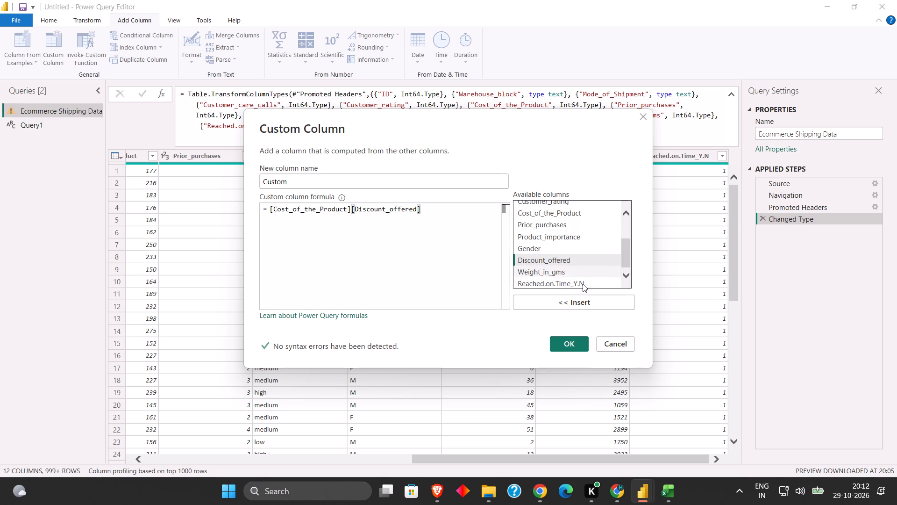
pyautogui.scroll(8, 583, 281)
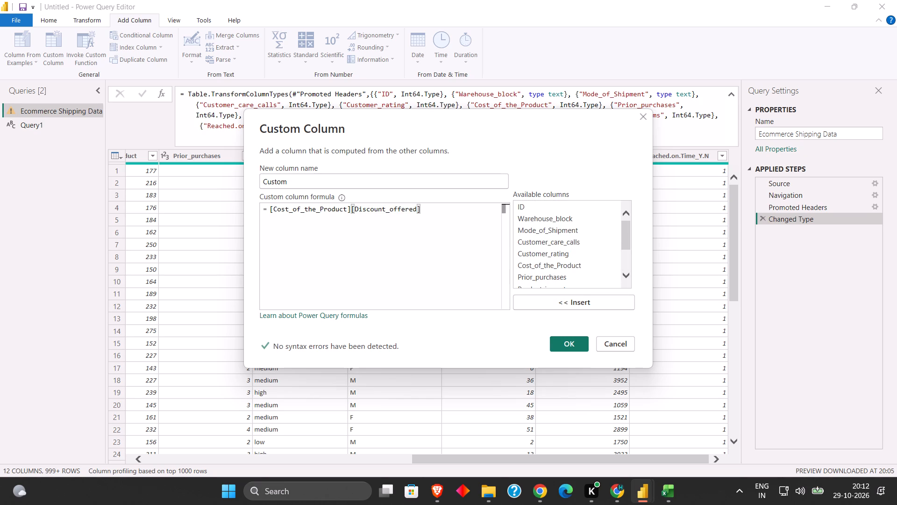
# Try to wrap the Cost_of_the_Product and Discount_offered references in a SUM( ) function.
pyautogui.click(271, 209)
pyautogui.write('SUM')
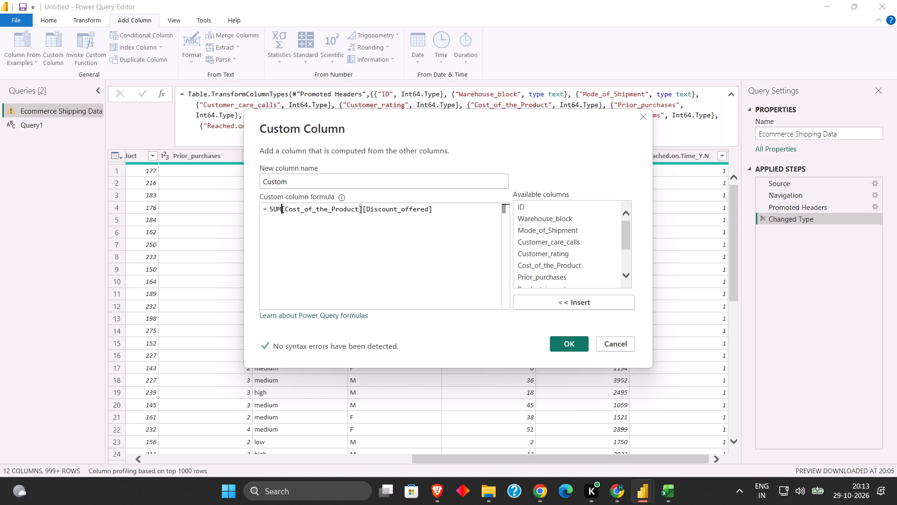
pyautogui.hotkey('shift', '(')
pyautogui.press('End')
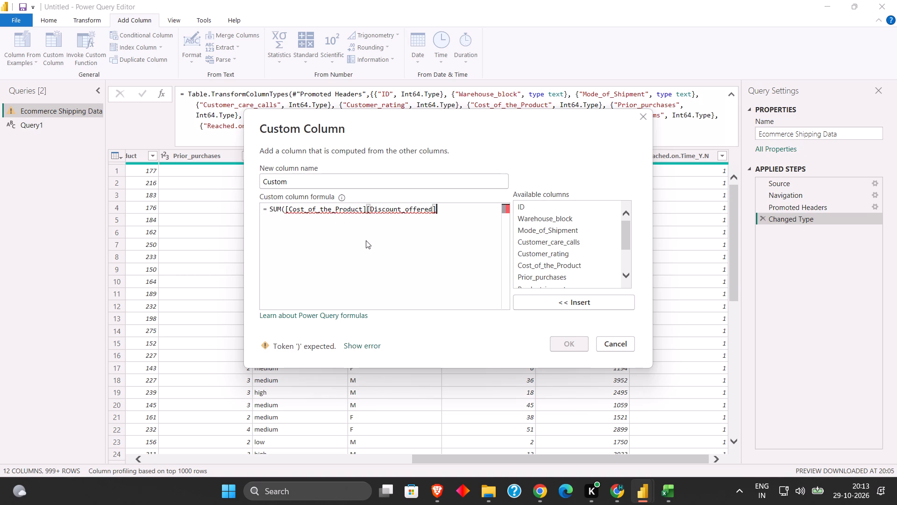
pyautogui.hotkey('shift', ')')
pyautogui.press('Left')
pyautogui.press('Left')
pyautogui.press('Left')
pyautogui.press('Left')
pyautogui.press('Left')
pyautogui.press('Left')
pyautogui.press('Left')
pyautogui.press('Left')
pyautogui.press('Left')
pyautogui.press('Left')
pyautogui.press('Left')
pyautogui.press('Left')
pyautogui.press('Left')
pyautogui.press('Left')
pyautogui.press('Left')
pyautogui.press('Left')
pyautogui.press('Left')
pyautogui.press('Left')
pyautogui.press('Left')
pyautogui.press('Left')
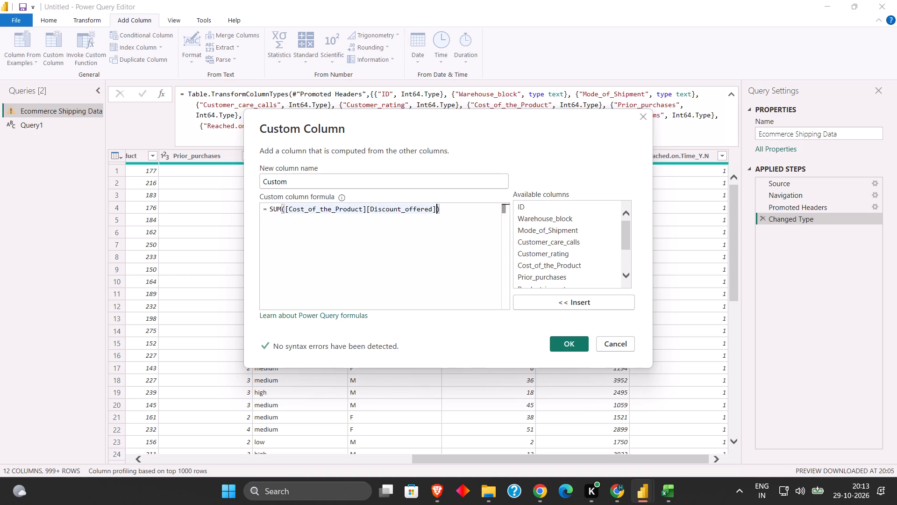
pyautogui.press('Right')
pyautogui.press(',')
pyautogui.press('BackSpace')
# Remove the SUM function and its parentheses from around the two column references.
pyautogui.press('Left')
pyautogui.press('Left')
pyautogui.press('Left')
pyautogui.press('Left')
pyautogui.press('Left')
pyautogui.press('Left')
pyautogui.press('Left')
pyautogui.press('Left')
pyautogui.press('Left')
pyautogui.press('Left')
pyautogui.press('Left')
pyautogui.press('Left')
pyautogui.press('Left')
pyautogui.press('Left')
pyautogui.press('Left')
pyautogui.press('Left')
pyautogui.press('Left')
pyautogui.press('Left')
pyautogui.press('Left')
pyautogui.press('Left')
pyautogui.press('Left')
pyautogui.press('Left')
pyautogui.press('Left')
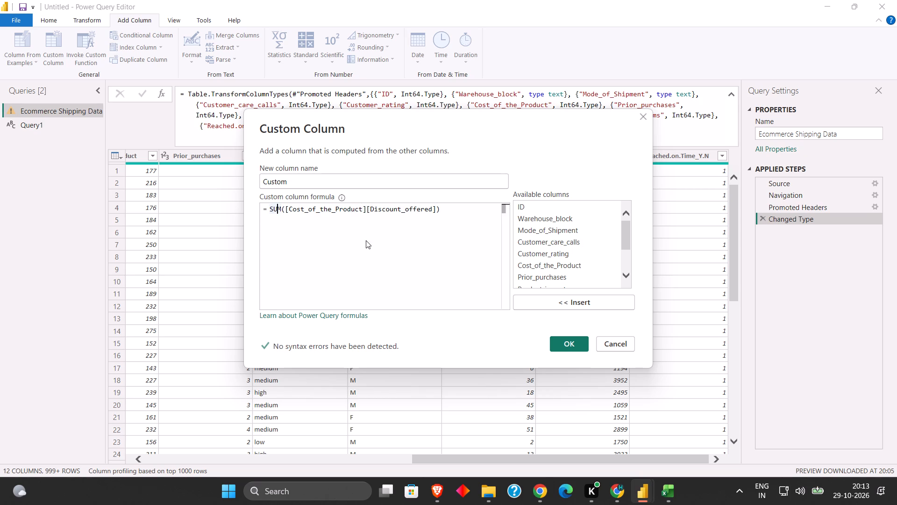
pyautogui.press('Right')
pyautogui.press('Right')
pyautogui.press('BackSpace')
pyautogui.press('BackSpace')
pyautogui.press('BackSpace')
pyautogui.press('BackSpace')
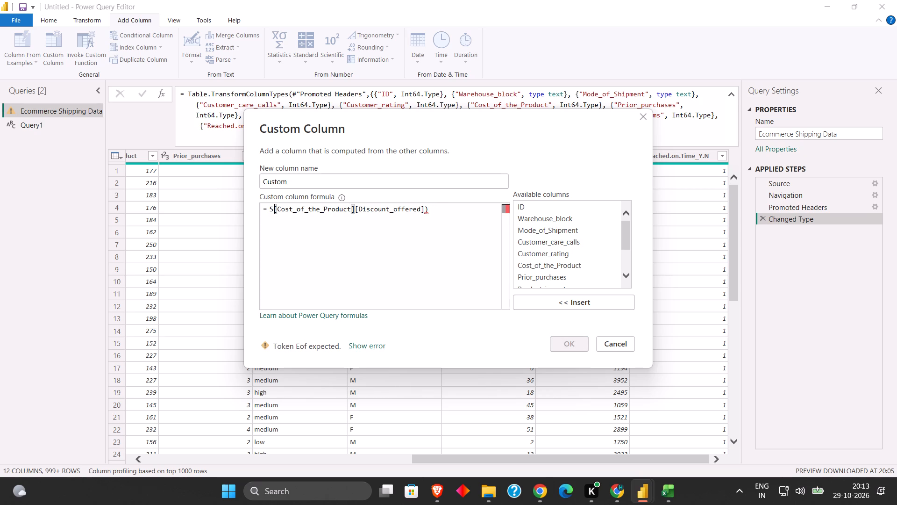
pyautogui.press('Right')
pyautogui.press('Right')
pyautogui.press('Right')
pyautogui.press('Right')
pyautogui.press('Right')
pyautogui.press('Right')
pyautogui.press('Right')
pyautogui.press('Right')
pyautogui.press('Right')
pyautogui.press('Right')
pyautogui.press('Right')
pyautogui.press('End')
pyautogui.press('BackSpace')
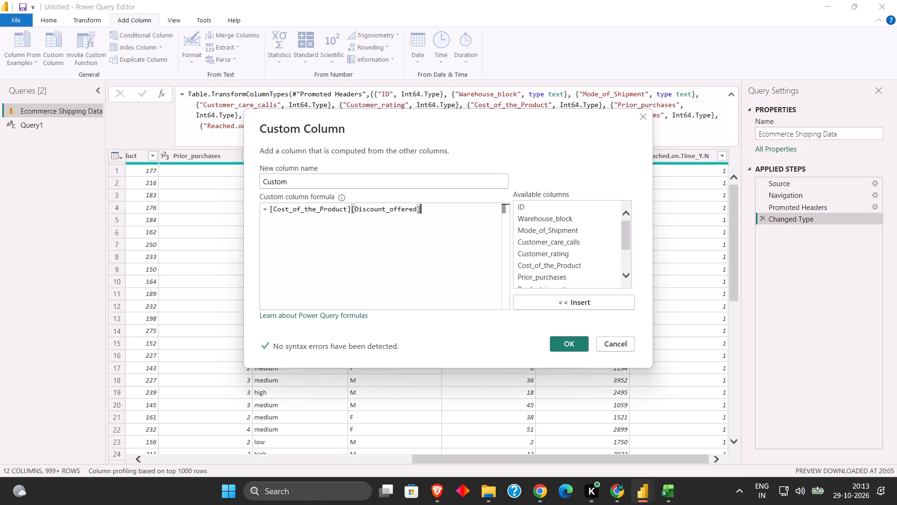
# Insert a minus sign between the two references so the formula reads [Cost_of_the_Product] - [Discount_offered].
pyautogui.press('Left')
pyautogui.press('Left')
pyautogui.press('Left')
pyautogui.press('Left')
pyautogui.press('Left')
pyautogui.press('Left')
pyautogui.press('Left')
pyautogui.press('Left')
pyautogui.press('Left')
pyautogui.press('Left')
pyautogui.press('Left')
pyautogui.press('Left')
pyautogui.press('Left')
pyautogui.press('Left')
pyautogui.press('Left')
pyautogui.press('Left')
pyautogui.press('Left')
pyautogui.press('Left')
pyautogui.press('Left')
pyautogui.press('Right')
pyautogui.press('space')
pyautogui.write('-')
pyautogui.press('BackSpace')
pyautogui.press('space')
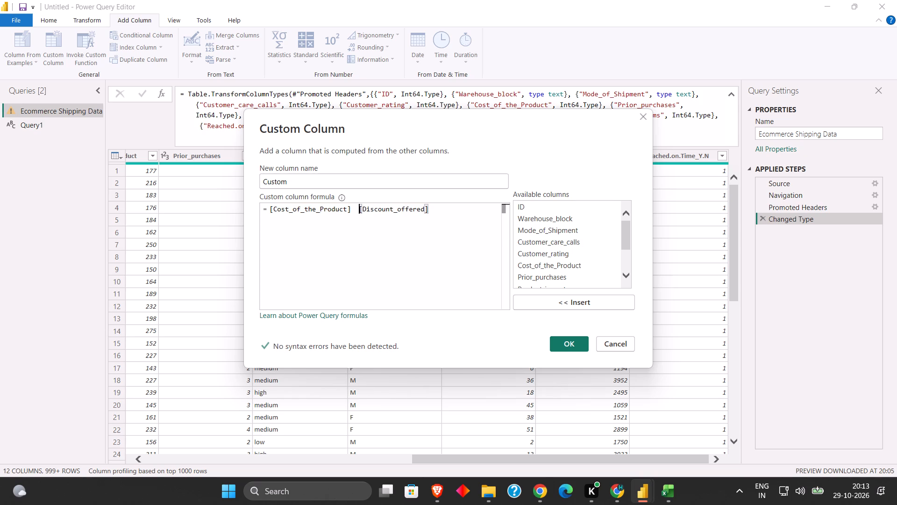
pyautogui.press('BackSpace')
pyautogui.write('-')
pyautogui.press('space')
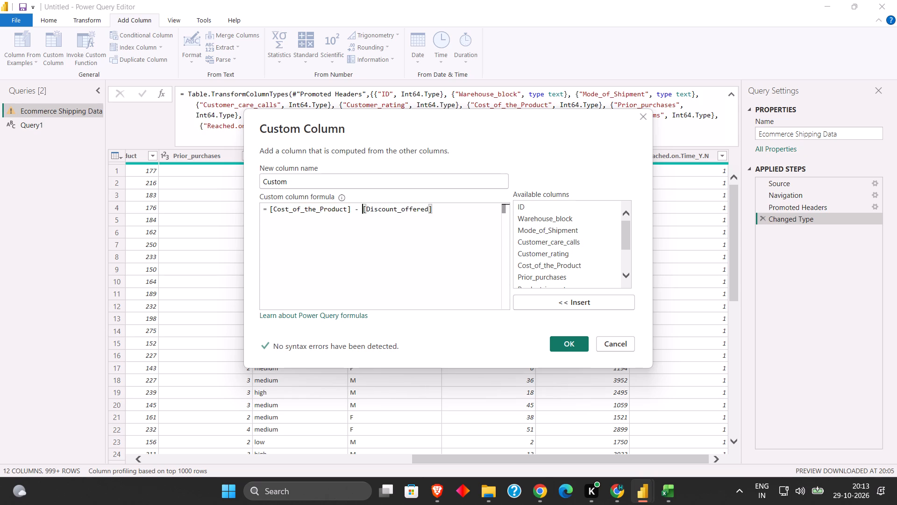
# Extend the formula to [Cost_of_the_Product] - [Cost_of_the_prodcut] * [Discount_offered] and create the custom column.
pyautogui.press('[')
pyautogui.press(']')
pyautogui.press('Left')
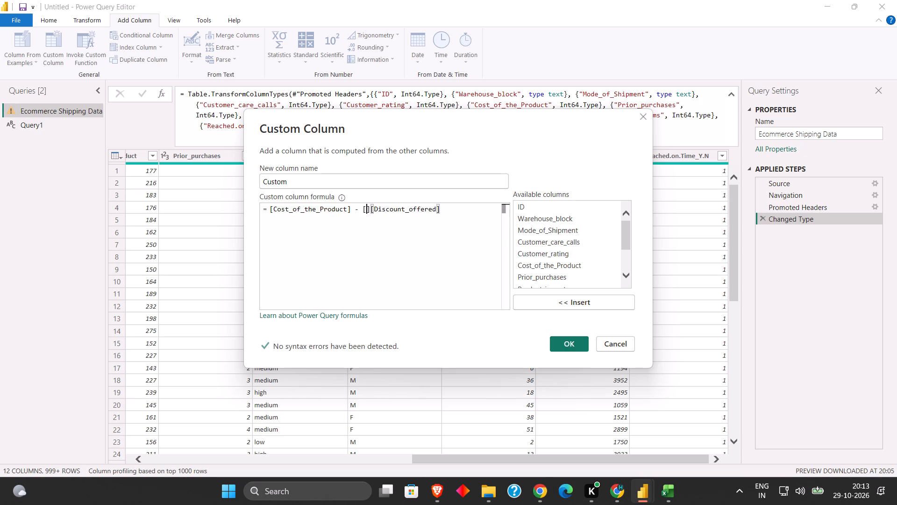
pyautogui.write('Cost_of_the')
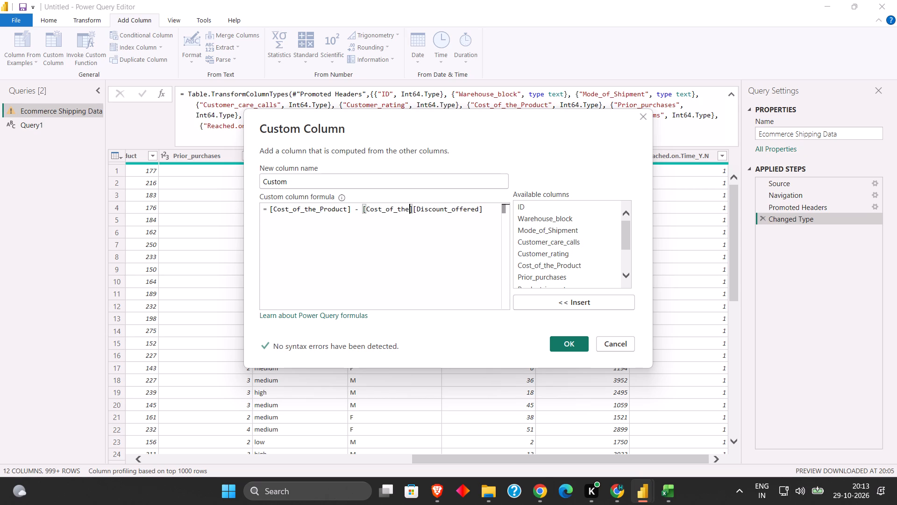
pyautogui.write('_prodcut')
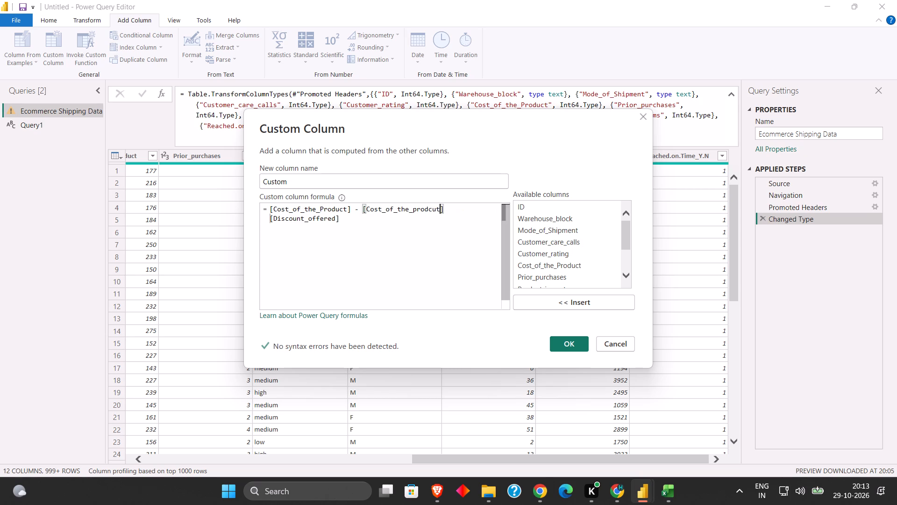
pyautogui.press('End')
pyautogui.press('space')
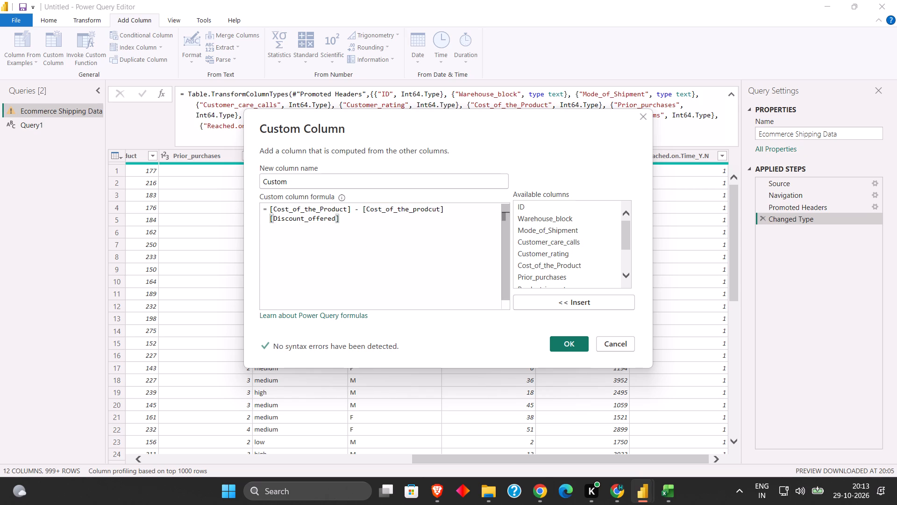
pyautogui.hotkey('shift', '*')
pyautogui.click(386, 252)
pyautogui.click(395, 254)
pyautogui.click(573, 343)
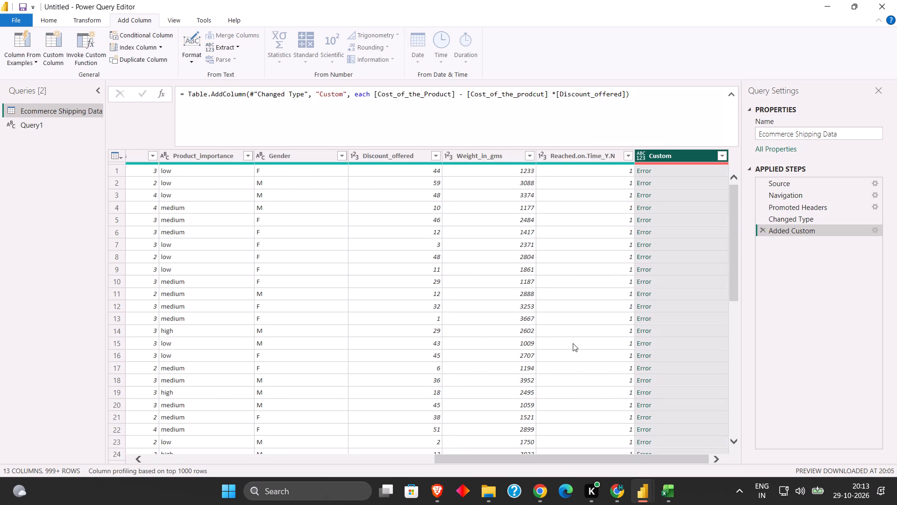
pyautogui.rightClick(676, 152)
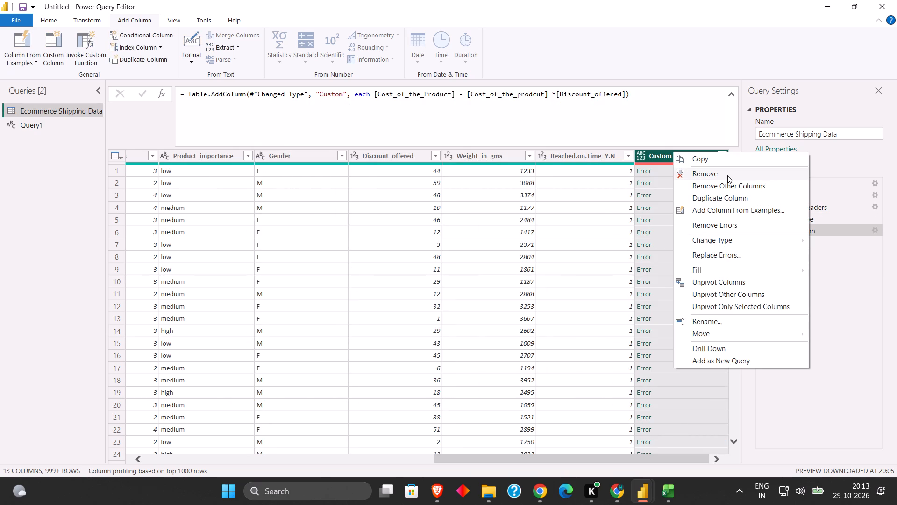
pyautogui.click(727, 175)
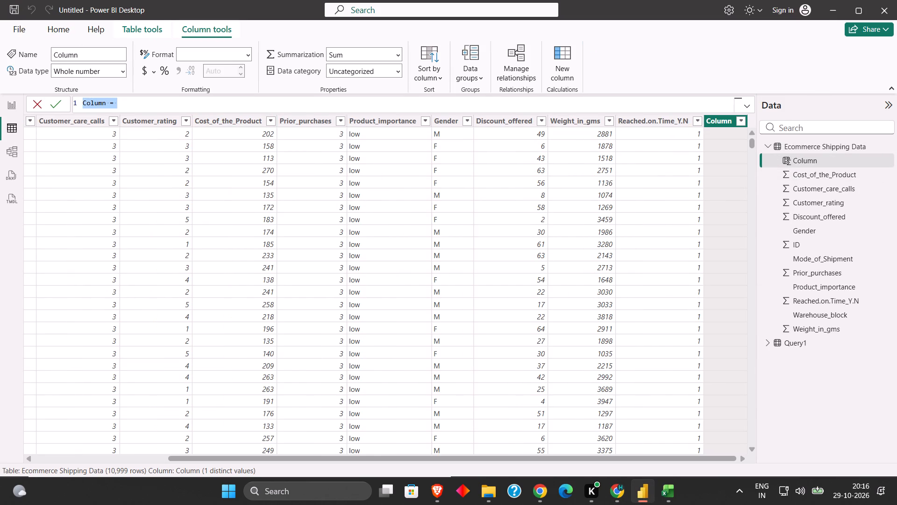
# Replace the default column name in the formula with final_price.
pyautogui.press('Left')
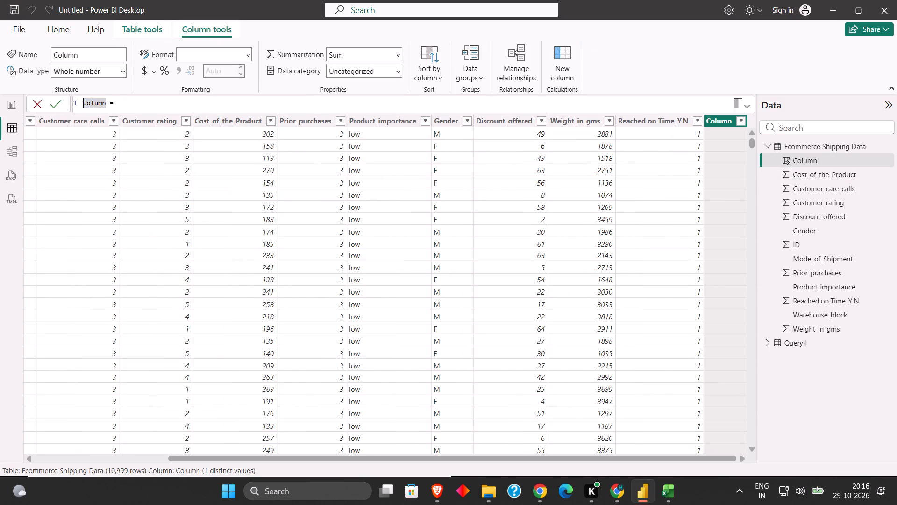
pyautogui.press('Right')
pyautogui.press('Right')
pyautogui.press('Right')
pyautogui.press('Right')
pyautogui.press('Right')
pyautogui.press('Right')
pyautogui.press('BackSpace')
pyautogui.press('BackSpace')
pyautogui.press('BackSpace')
pyautogui.press('BackSpace')
pyautogui.press('BackSpace')
pyautogui.press('BackSpace')
pyautogui.press('BackSpace')
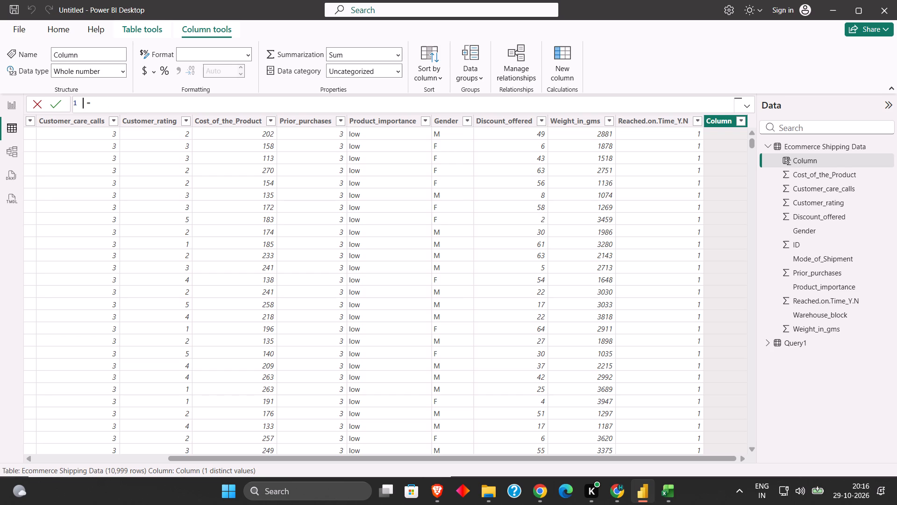
pyautogui.write('Final')
pyautogui.hotkey('shift', '_')
pyautogui.press('BackSpace')
pyautogui.press('BackSpace')
pyautogui.press('BackSpace')
pyautogui.press('BackSpace')
pyautogui.press('BackSpace')
pyautogui.press('BackSpace')
pyautogui.write('final_price')
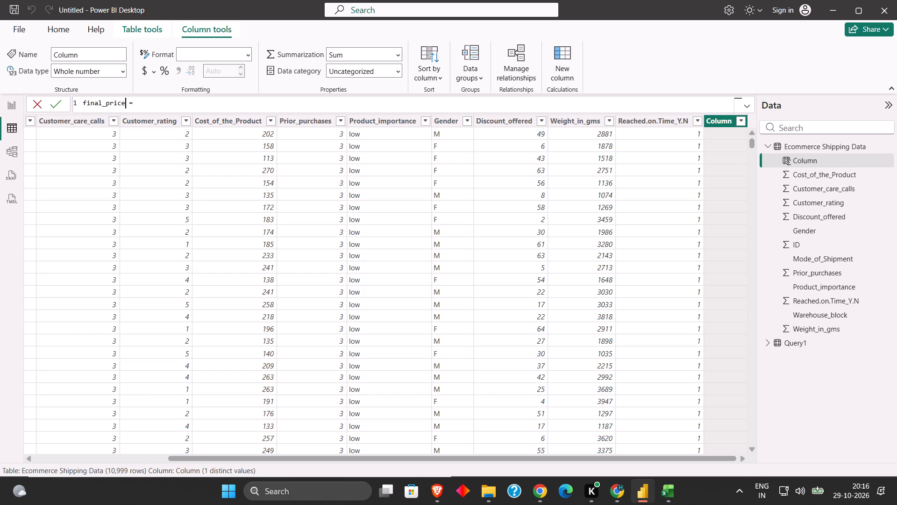
# Define final_price as [Cost_of_the_Product] - [Cost_of_the_Product] * [Discount_offered] and commit the formula.
pyautogui.press('End')
pyautogui.press('space')
pyautogui.press('BackSpace')
pyautogui.write('COs')
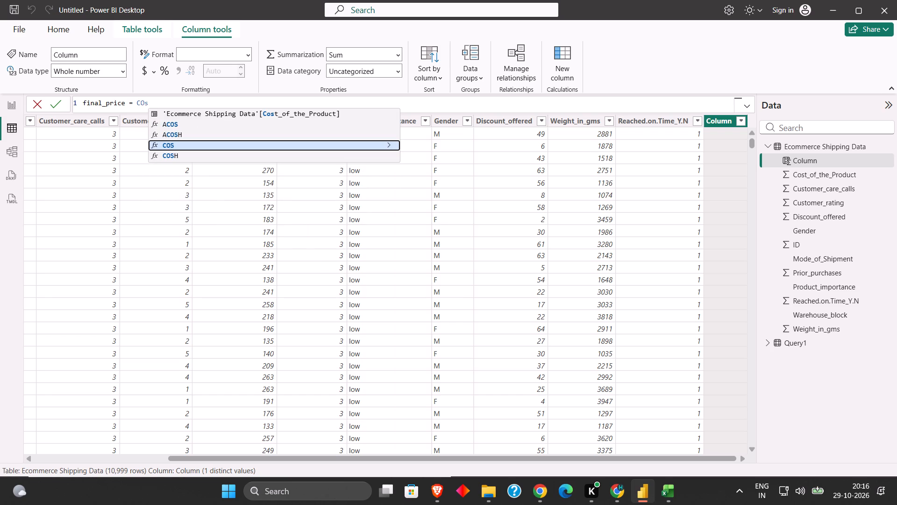
pyautogui.press('BackSpace')
pyautogui.press('BackSpace')
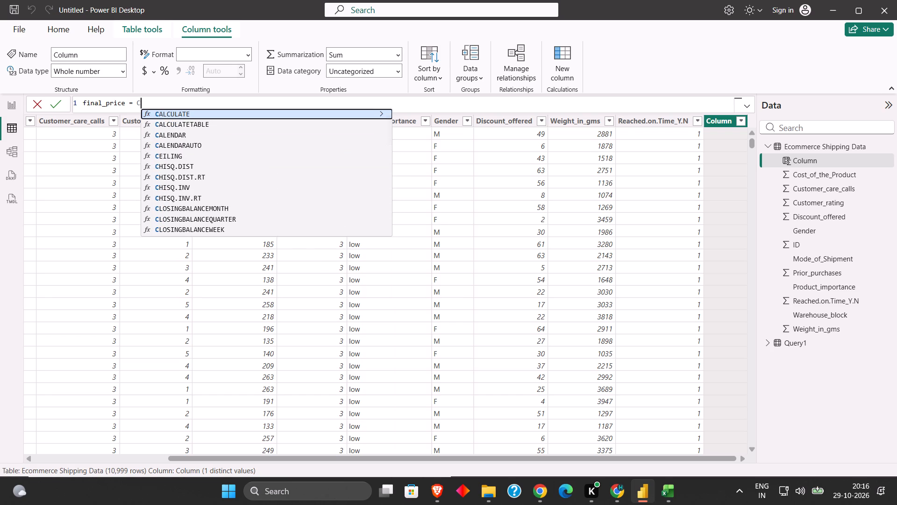
pyautogui.press('BackSpace')
pyautogui.write('[]')
pyautogui.press('Left')
pyautogui.write('Co')
pyautogui.press('Return')
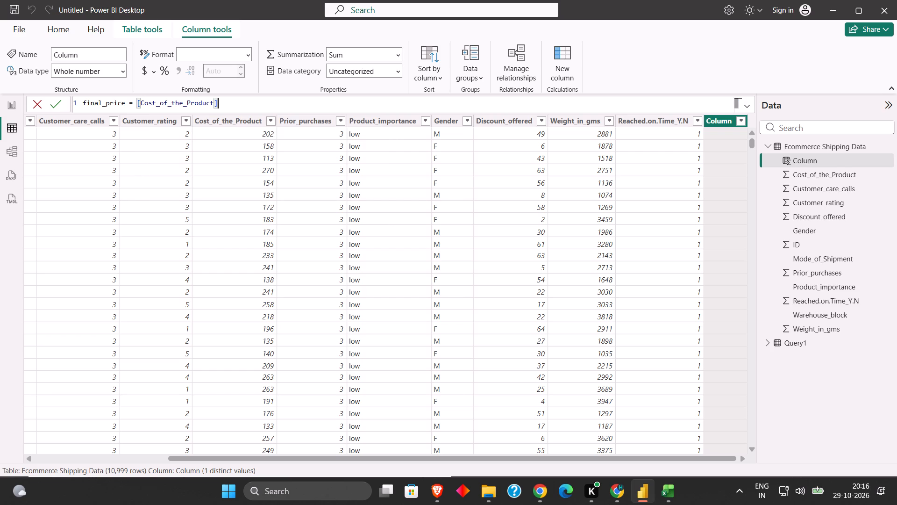
pyautogui.press('space')
pyautogui.write('- [')
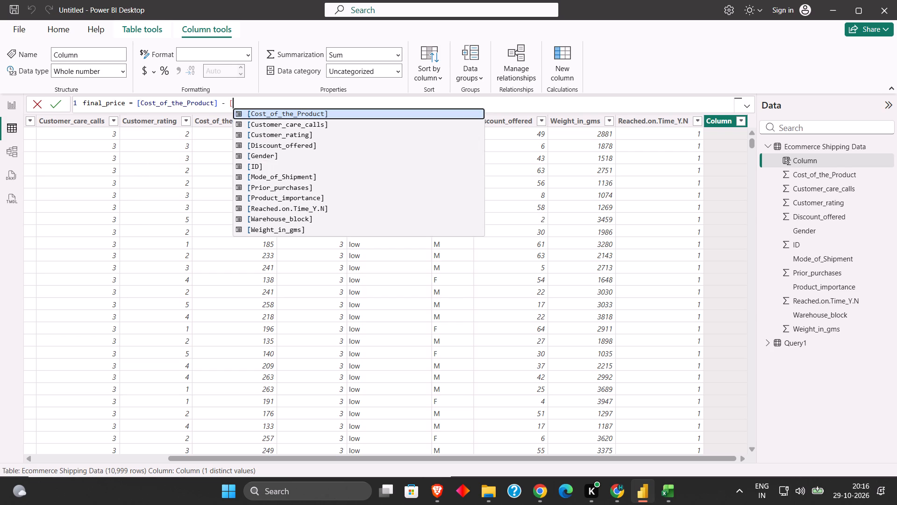
pyautogui.press('Return')
pyautogui.press('space')
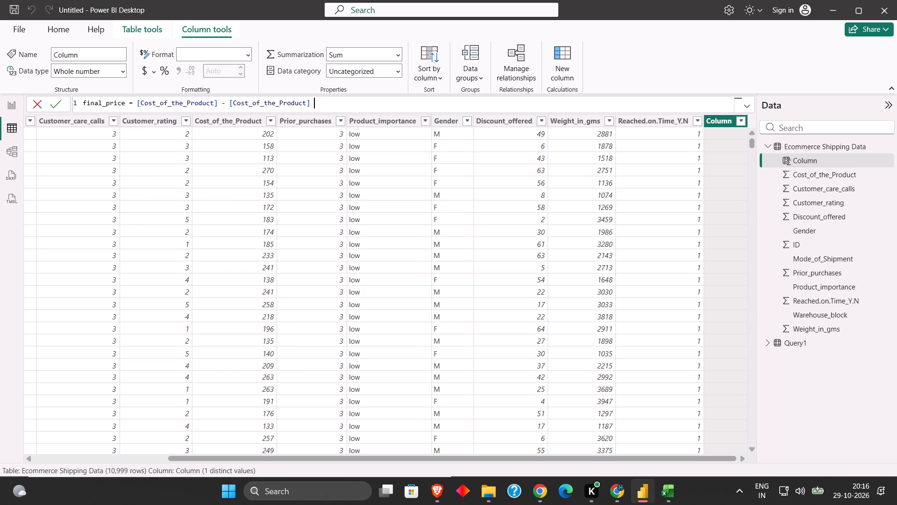
pyautogui.write('*')
pyautogui.press('space')
pyautogui.press('[')
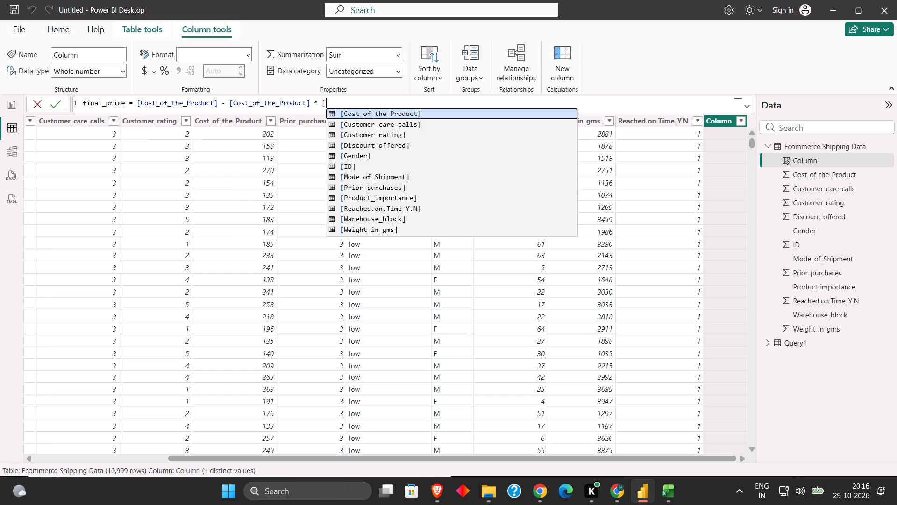
pyautogui.hotkey('shift', 'd')
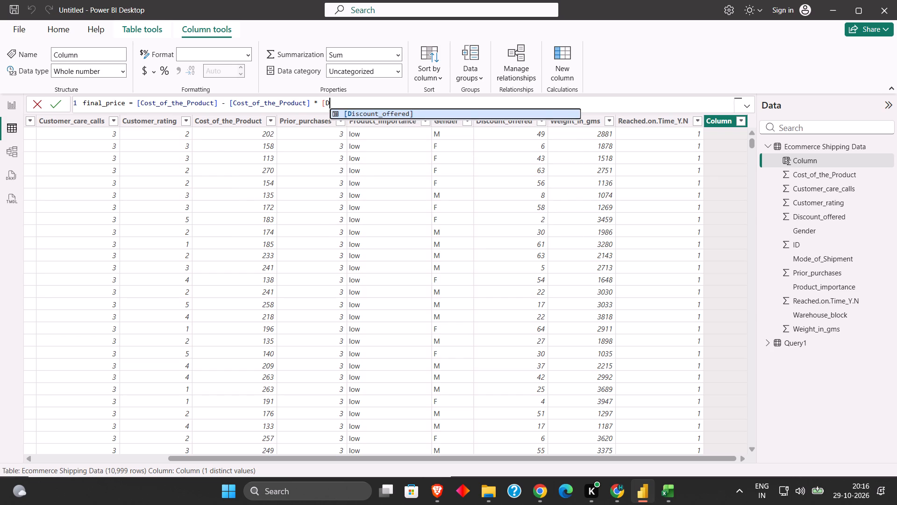
pyautogui.press('Return')
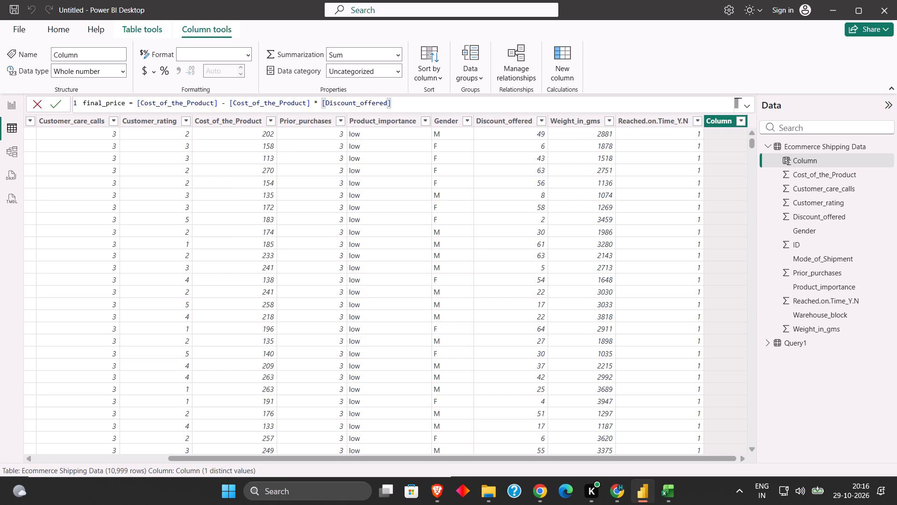
pyautogui.press('Return')
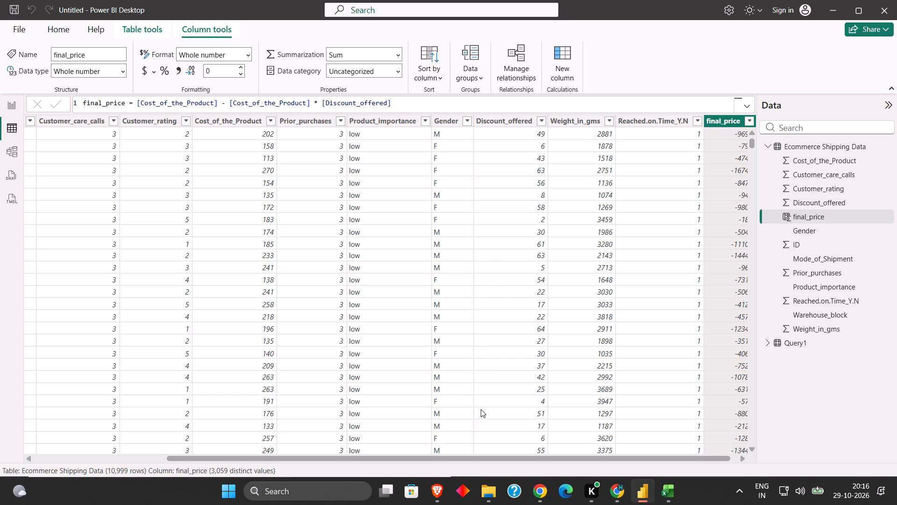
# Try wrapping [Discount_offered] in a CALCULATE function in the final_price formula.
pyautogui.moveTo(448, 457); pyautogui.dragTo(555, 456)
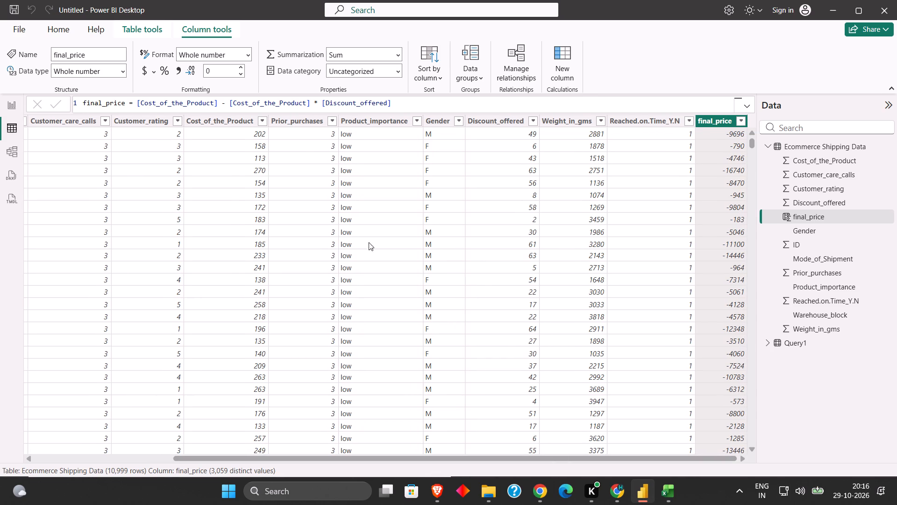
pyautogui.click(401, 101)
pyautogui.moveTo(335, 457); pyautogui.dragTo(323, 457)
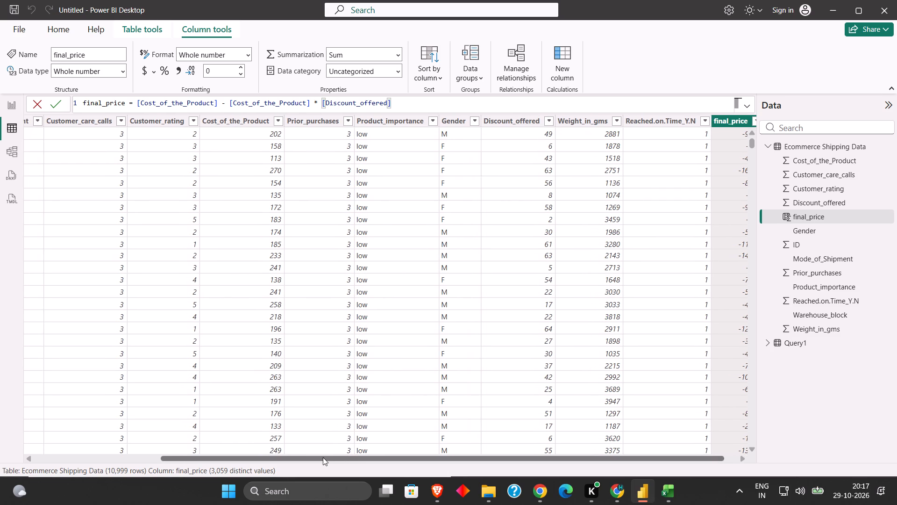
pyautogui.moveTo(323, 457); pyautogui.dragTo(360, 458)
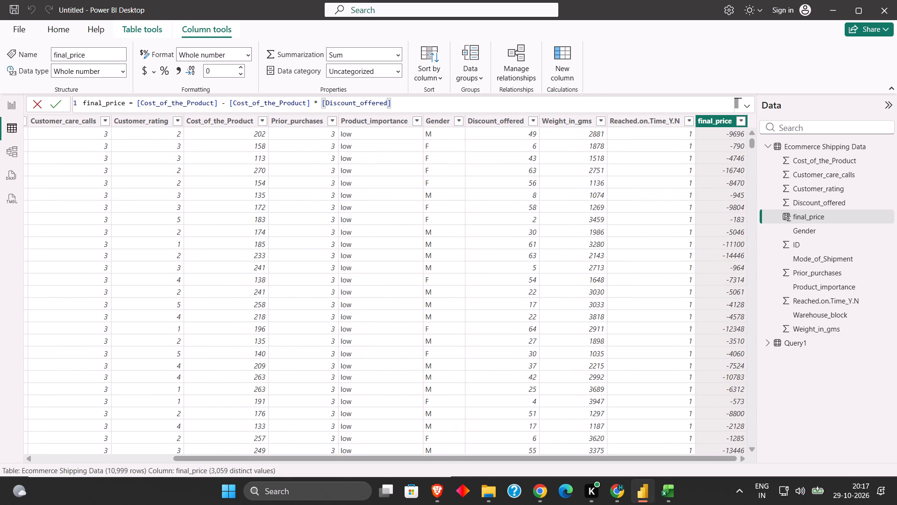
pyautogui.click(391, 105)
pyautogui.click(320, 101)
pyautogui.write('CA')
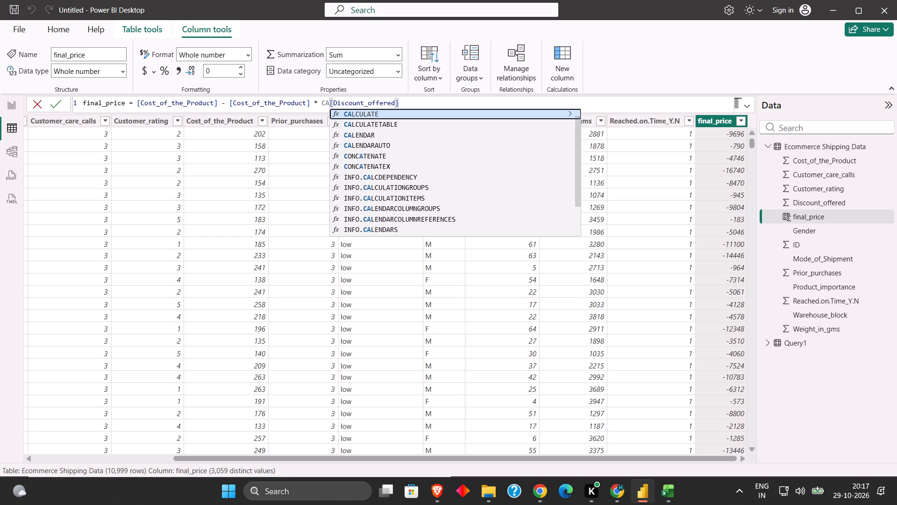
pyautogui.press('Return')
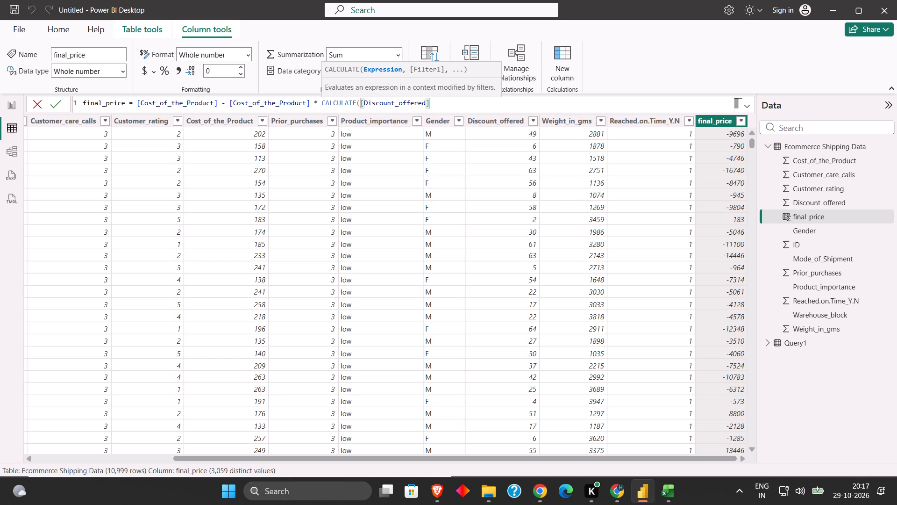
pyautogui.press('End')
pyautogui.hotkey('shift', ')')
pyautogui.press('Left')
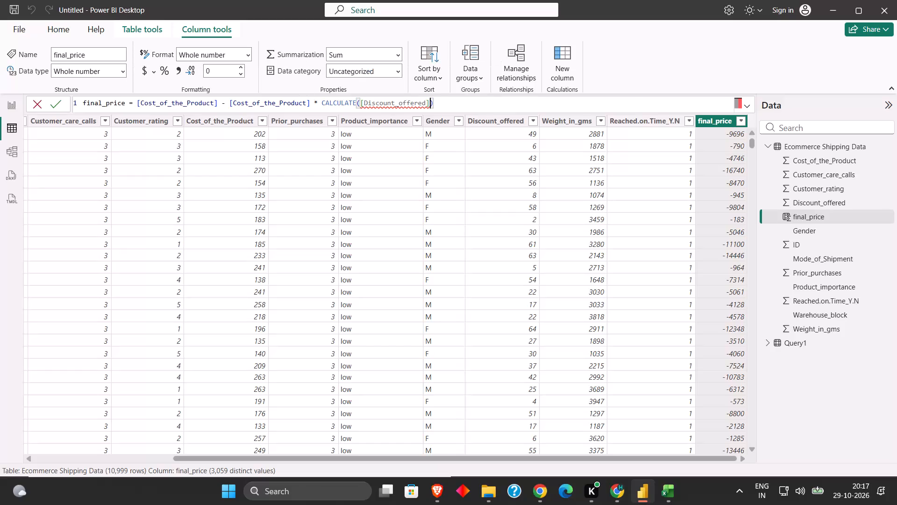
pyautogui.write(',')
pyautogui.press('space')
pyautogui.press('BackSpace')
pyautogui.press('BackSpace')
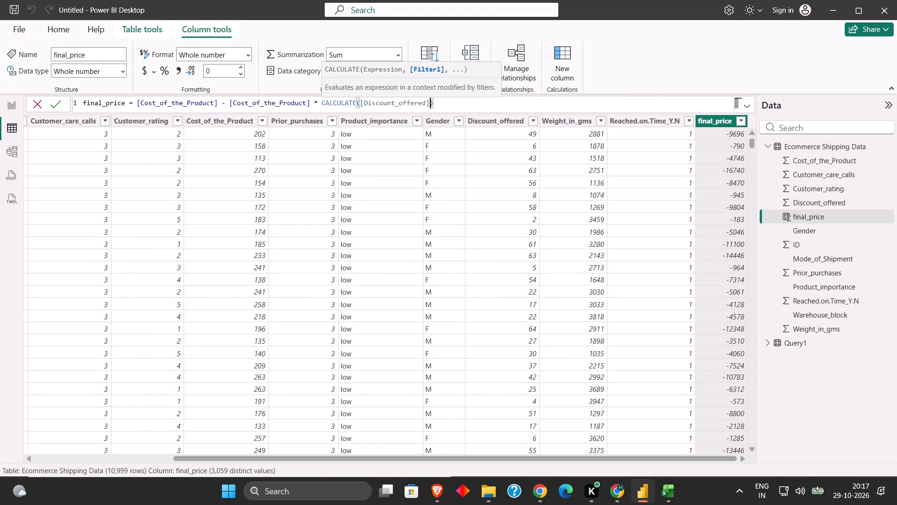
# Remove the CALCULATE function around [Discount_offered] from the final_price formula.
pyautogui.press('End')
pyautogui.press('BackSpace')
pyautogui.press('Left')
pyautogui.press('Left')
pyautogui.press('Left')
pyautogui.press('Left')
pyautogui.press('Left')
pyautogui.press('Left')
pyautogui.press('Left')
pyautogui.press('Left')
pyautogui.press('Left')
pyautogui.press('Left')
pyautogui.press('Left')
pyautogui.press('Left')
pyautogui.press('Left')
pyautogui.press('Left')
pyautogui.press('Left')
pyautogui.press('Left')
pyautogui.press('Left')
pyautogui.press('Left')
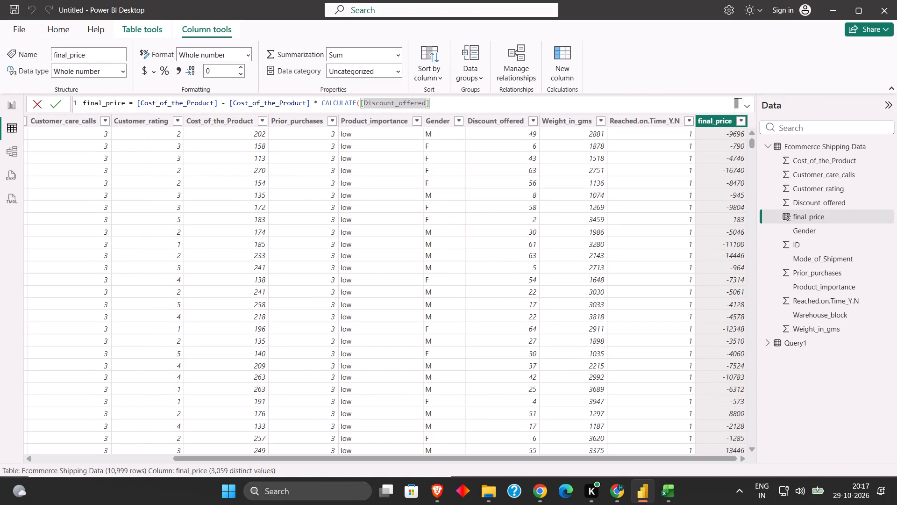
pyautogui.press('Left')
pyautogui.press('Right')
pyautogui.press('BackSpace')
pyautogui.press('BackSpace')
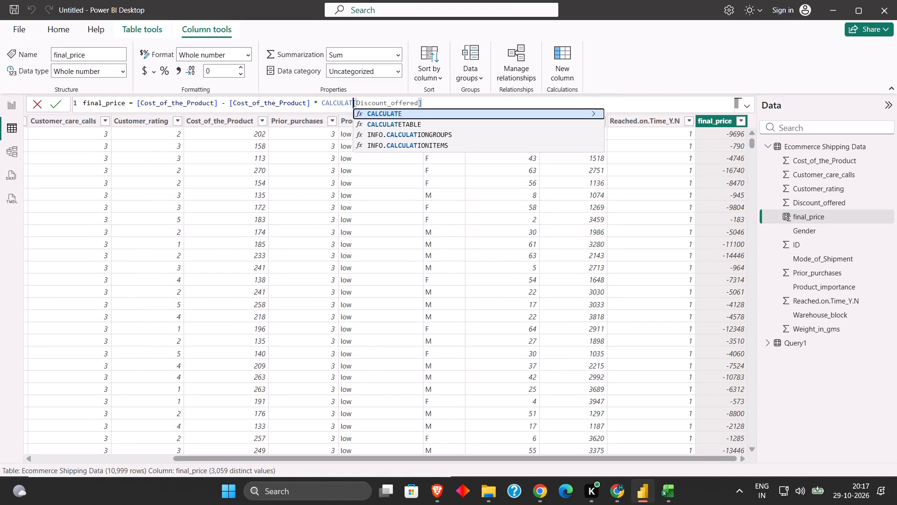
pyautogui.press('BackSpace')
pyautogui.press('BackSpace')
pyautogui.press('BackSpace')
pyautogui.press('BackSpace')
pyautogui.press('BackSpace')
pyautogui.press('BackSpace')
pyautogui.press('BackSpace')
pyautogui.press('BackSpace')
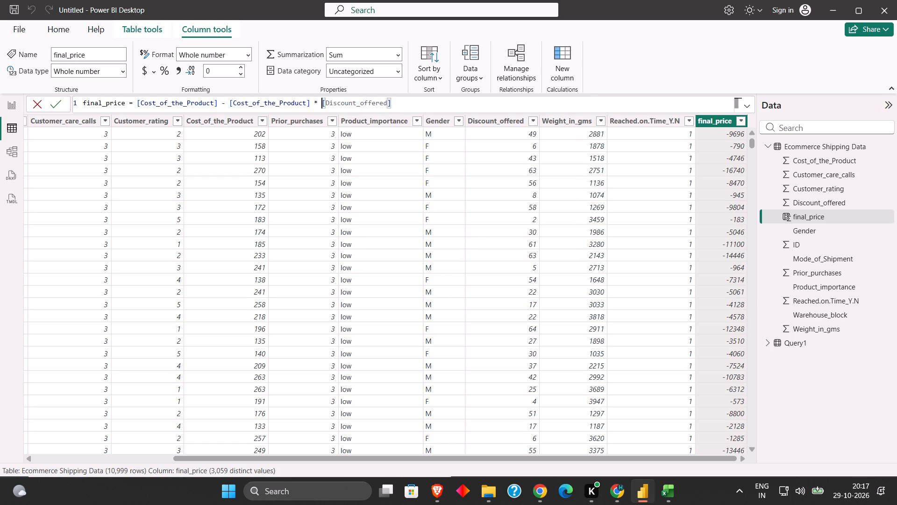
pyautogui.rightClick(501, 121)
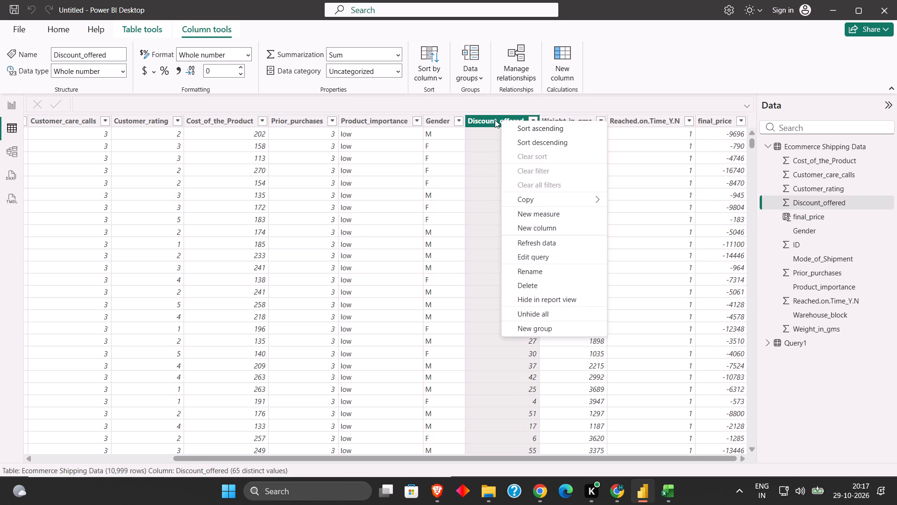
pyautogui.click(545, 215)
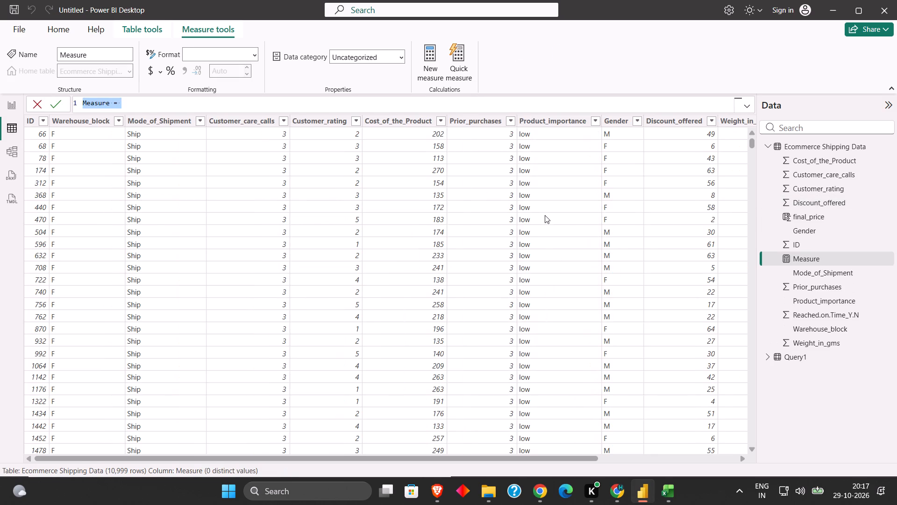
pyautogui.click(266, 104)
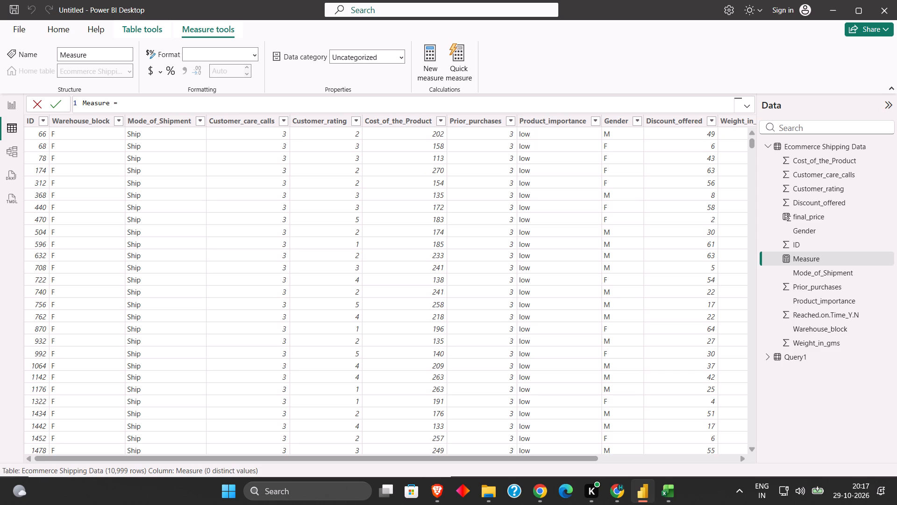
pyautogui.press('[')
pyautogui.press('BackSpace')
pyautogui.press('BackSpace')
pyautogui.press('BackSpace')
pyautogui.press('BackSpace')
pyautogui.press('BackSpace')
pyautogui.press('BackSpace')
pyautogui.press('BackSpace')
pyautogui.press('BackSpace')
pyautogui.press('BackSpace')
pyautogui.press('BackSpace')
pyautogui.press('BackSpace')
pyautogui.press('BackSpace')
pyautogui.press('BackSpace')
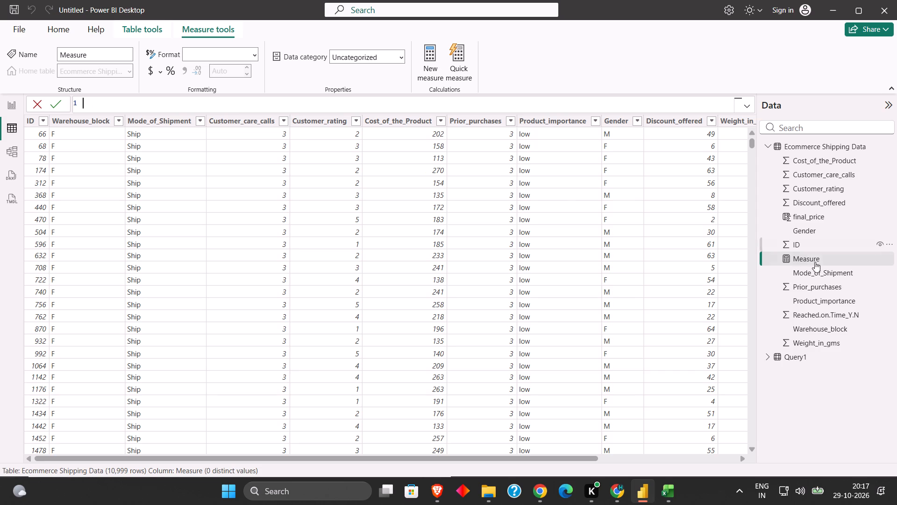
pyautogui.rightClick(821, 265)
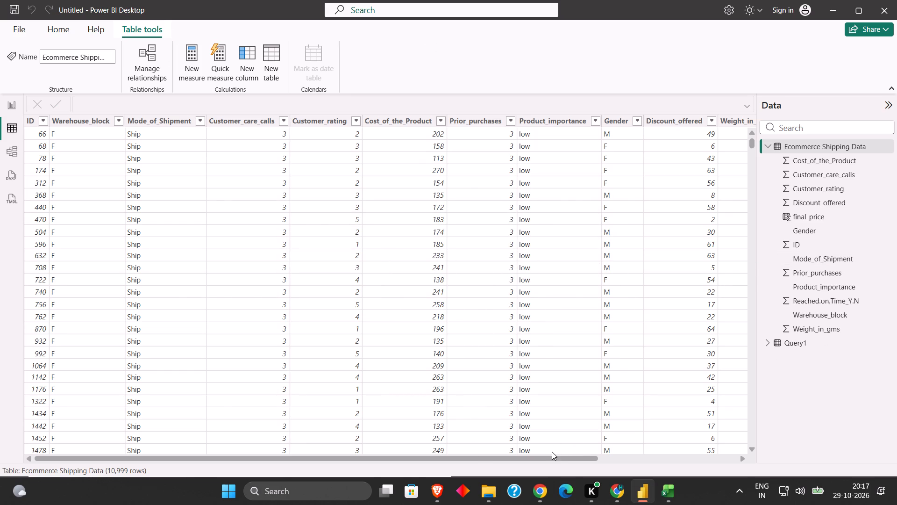
# Examine the final_price formula and the filter and column options available for Discount_offered.
pyautogui.moveTo(546, 458); pyautogui.dragTo(736, 457)
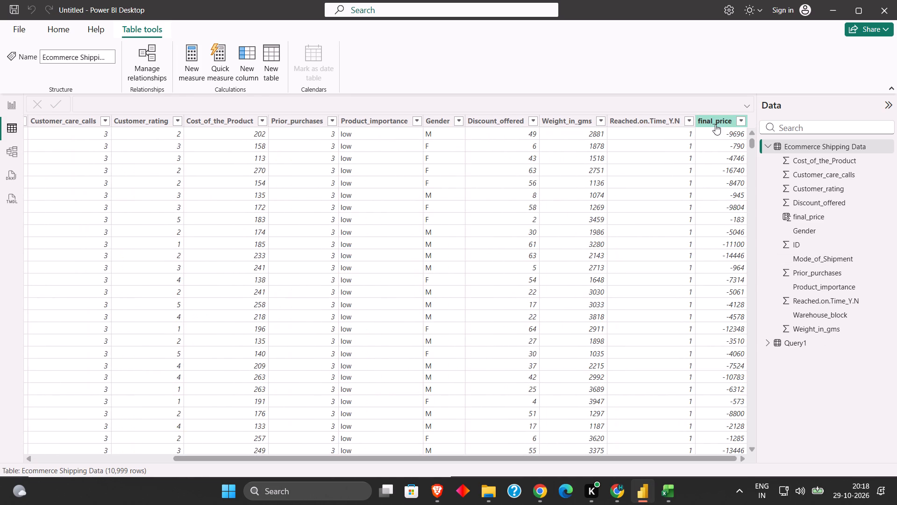
pyautogui.rightClick(715, 124)
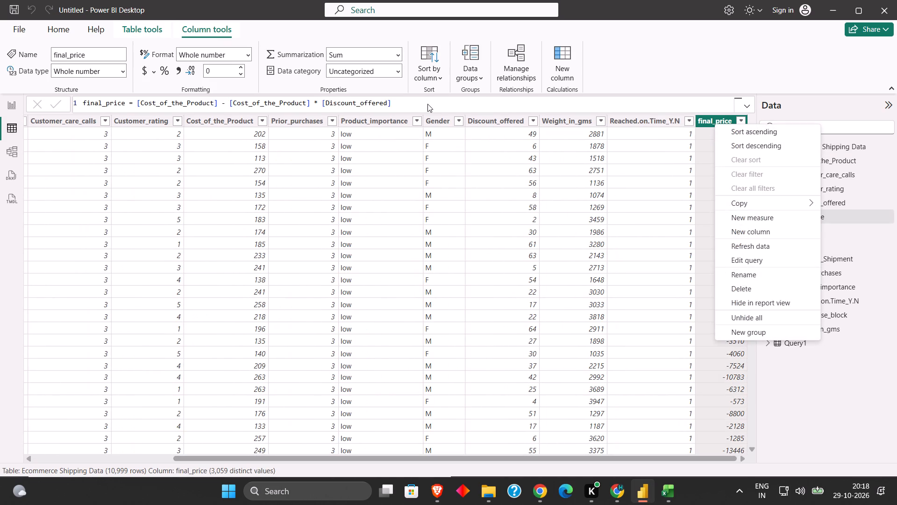
pyautogui.click(427, 104)
pyautogui.click(427, 104)
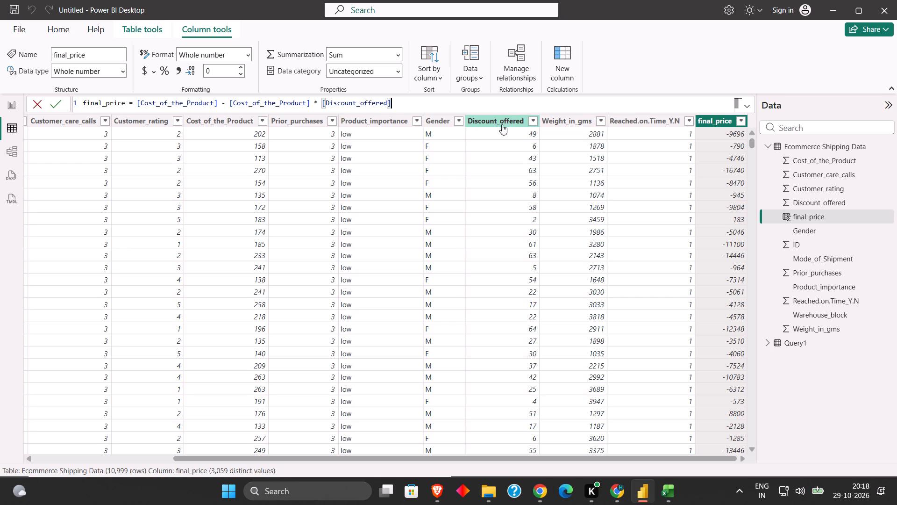
pyautogui.click(530, 124)
pyautogui.click(532, 123)
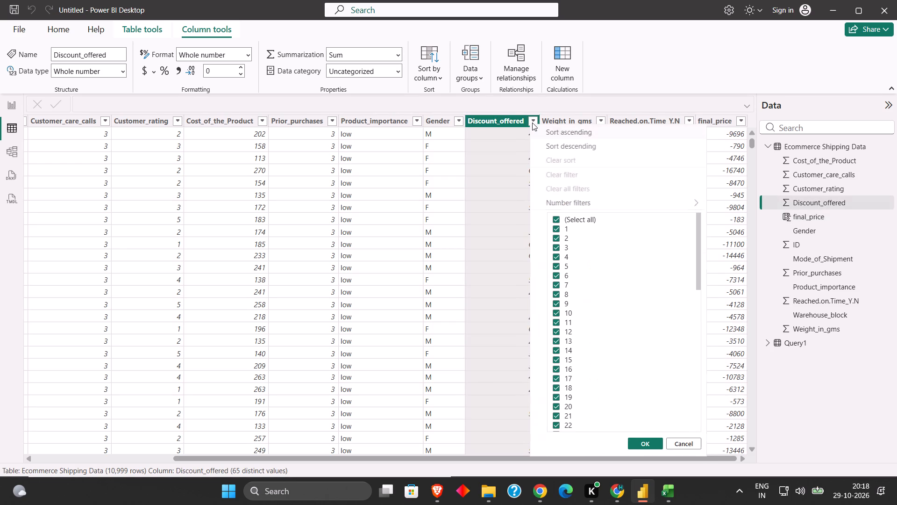
pyautogui.click(503, 154)
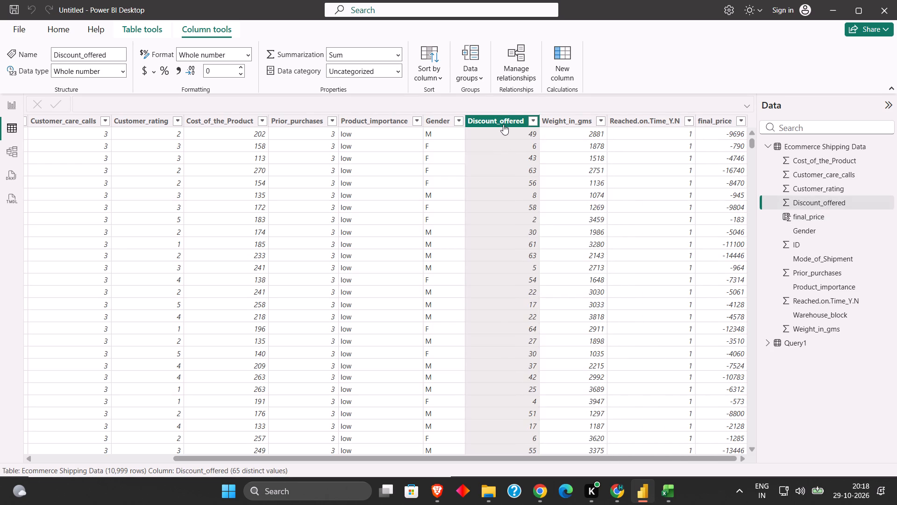
pyautogui.rightClick(503, 124)
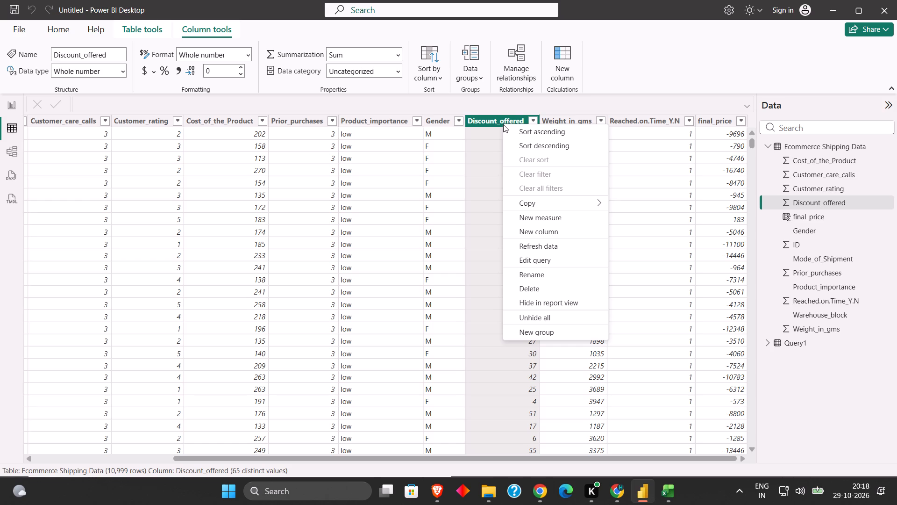
pyautogui.click(480, 160)
pyautogui.rightClick(831, 201)
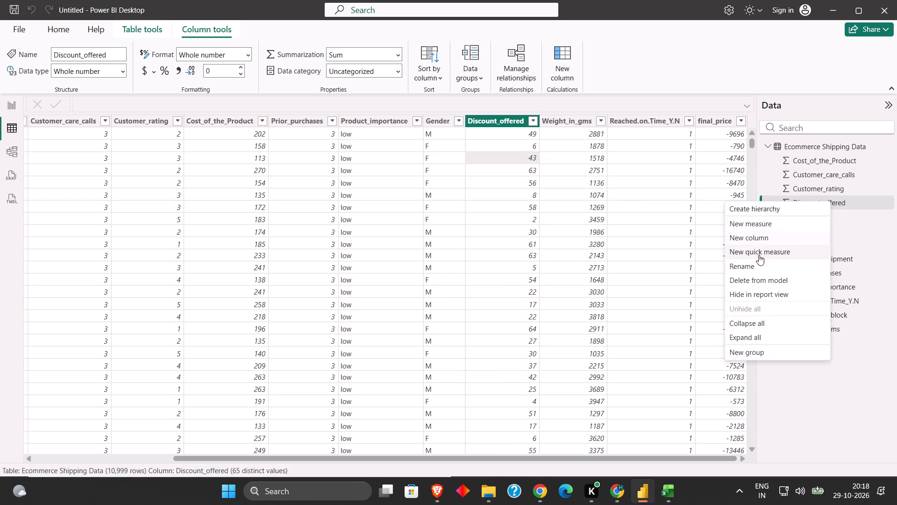
pyautogui.click(816, 406)
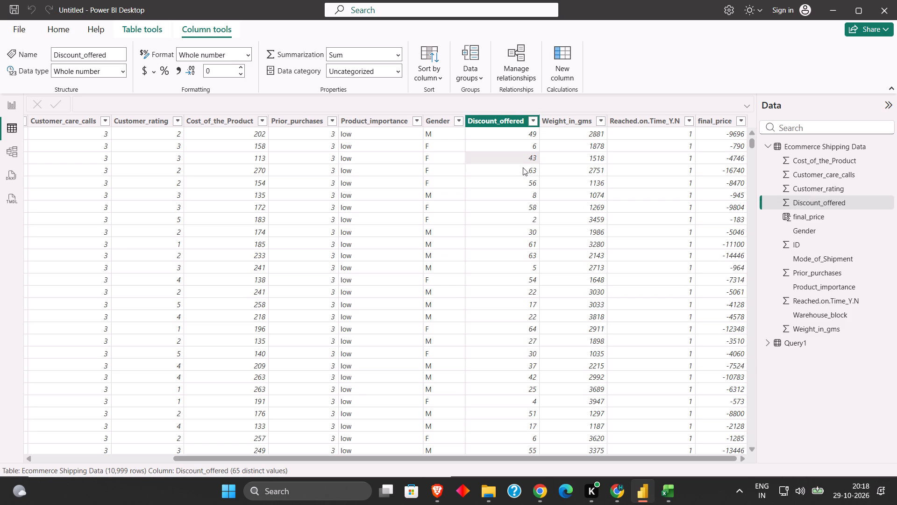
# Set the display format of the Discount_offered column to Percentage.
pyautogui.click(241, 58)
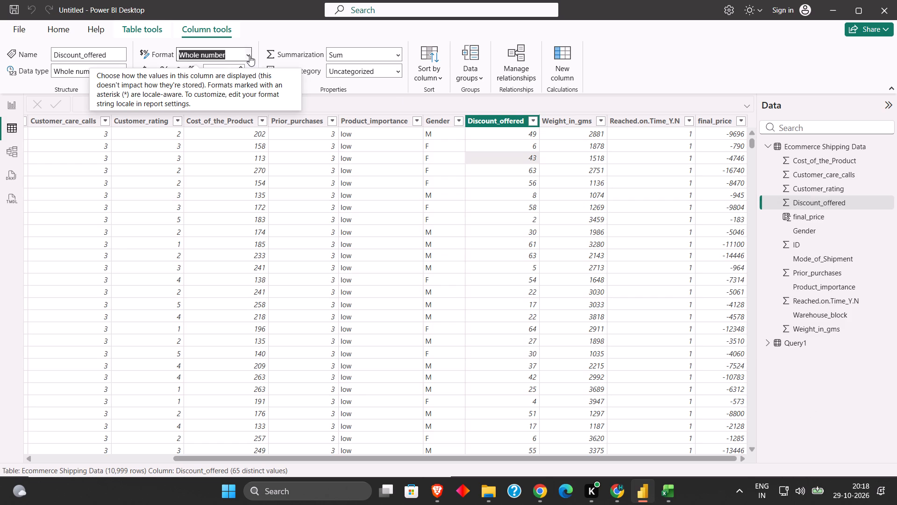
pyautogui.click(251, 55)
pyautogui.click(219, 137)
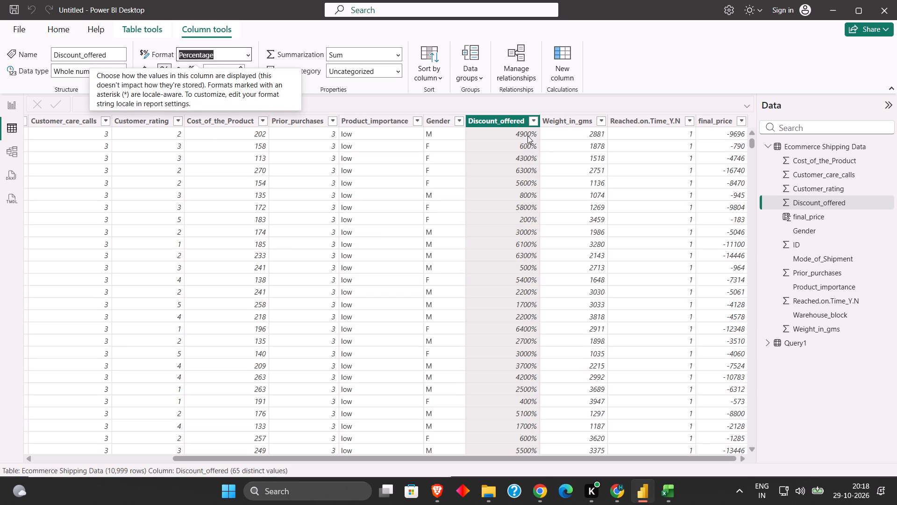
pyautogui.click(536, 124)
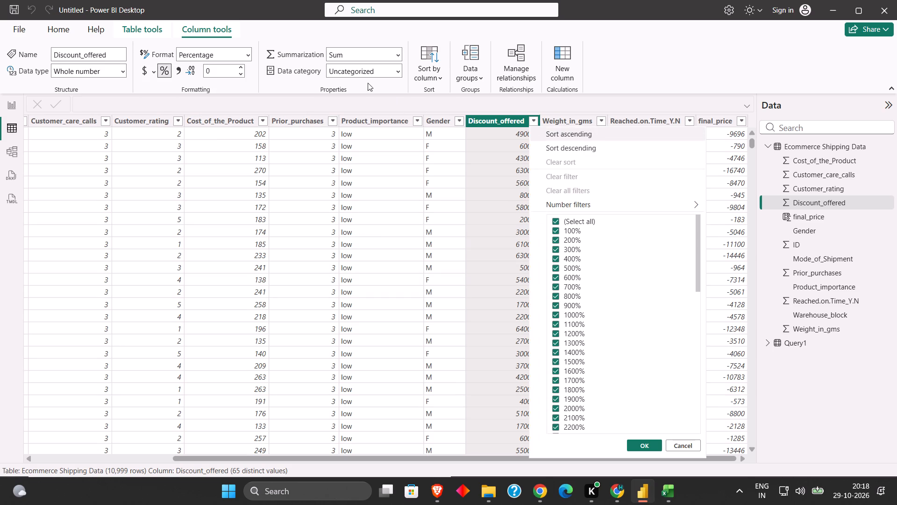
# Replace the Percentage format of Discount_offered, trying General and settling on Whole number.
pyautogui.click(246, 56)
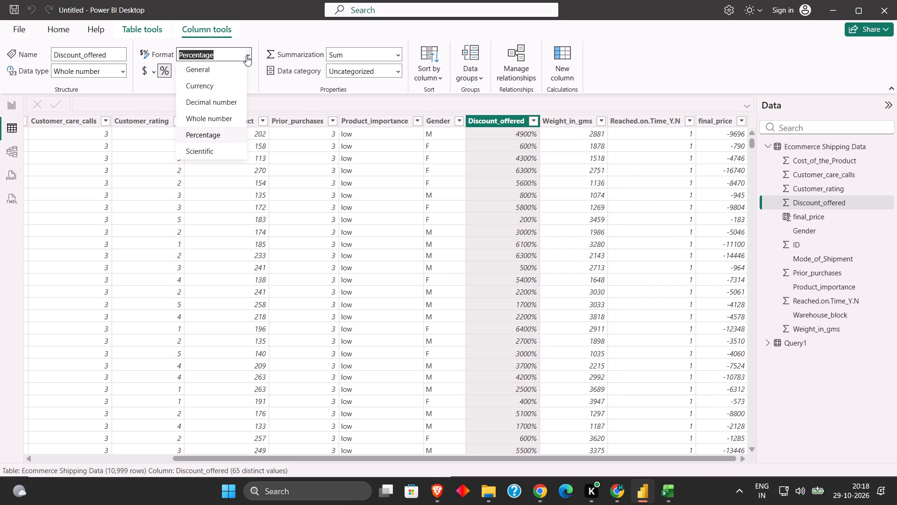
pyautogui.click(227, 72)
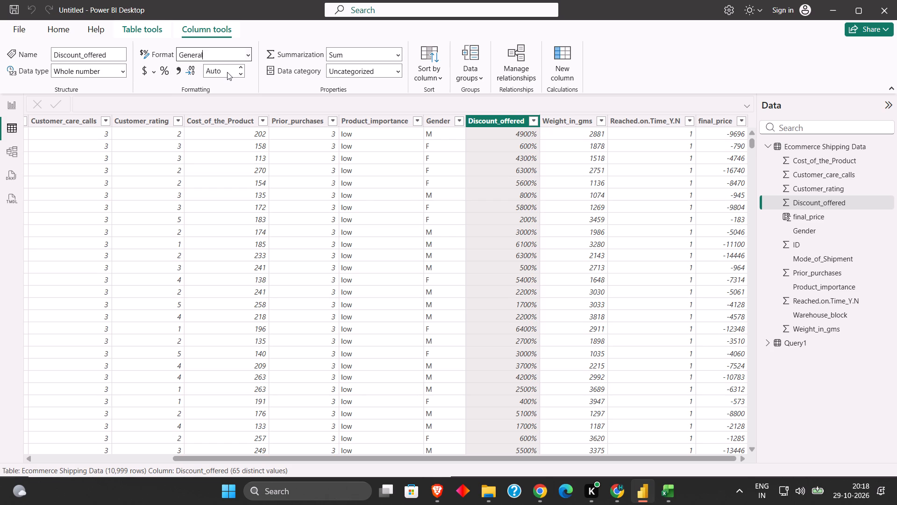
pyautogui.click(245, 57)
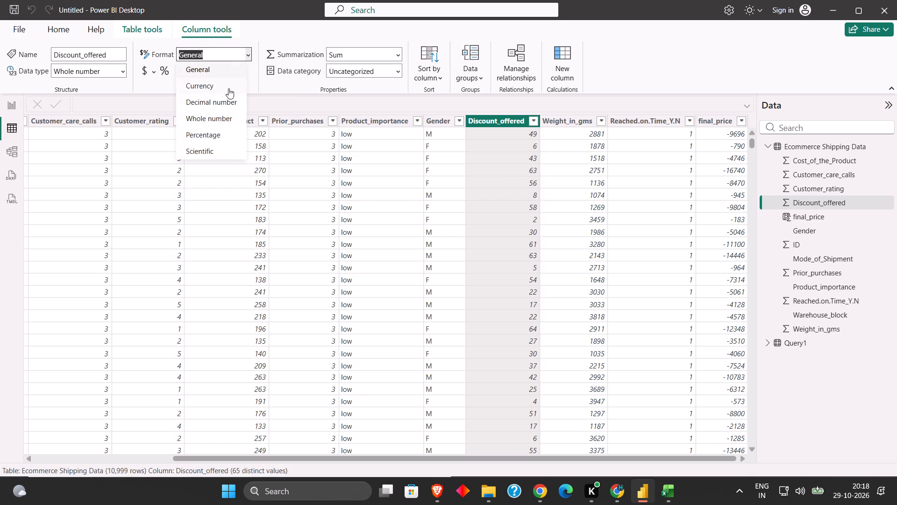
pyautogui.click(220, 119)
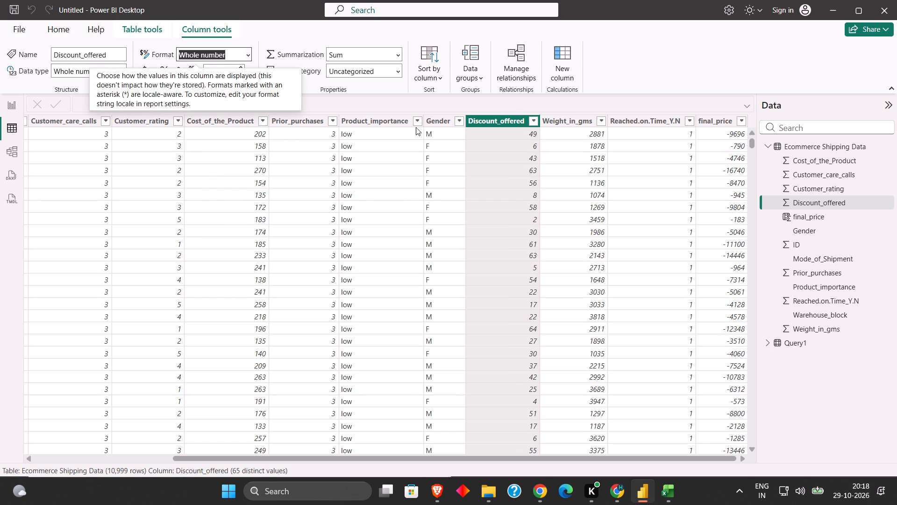
# Wrap [Discount_offered] in the final_price formula as DIVIDE([Discount_offered],100,0) and apply the formula.
pyautogui.click(813, 217)
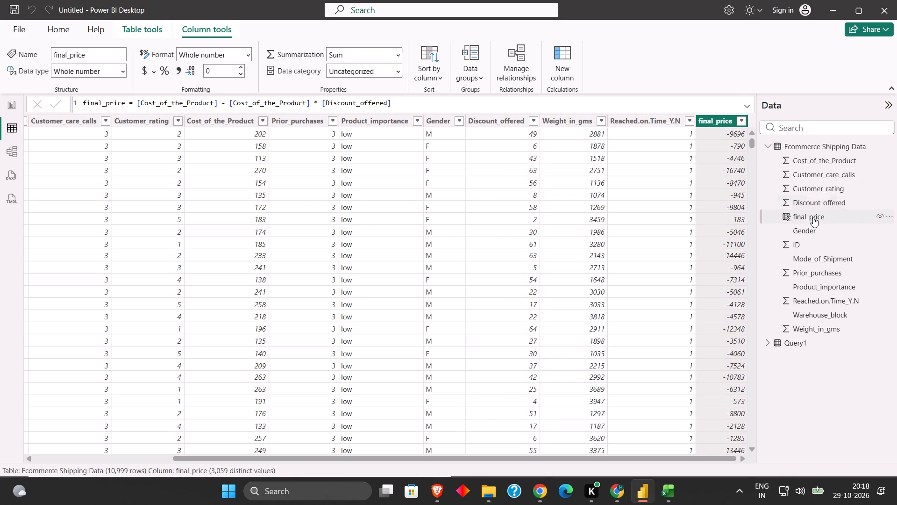
pyautogui.click(227, 102)
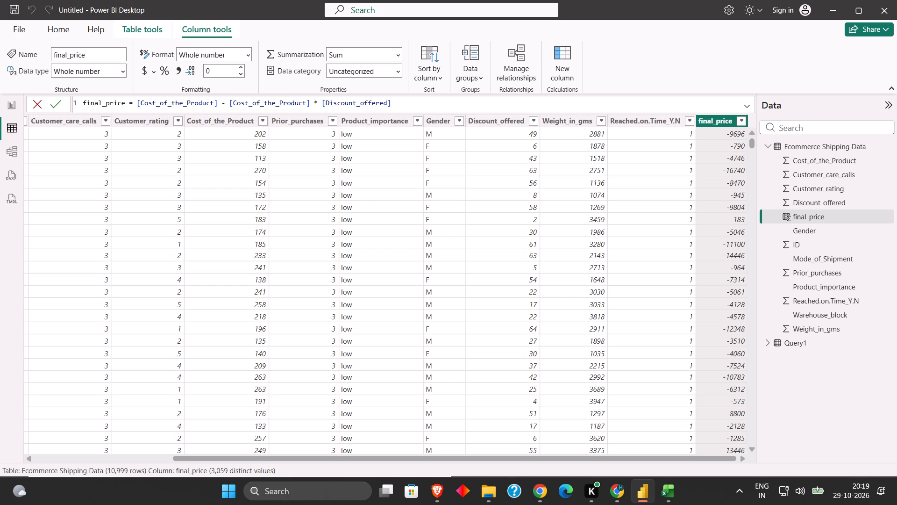
pyautogui.click(393, 100)
pyautogui.press('Left')
pyautogui.press('Left')
pyautogui.press('Left')
pyautogui.press('Left')
pyautogui.press('Left')
pyautogui.press('Left')
pyautogui.press('Left')
pyautogui.press('Left')
pyautogui.press('Left')
pyautogui.press('Left')
pyautogui.press('Left')
pyautogui.press('Left')
pyautogui.press('Left')
pyautogui.press('Left')
pyautogui.press('Left')
pyautogui.press('Left')
pyautogui.press('Left')
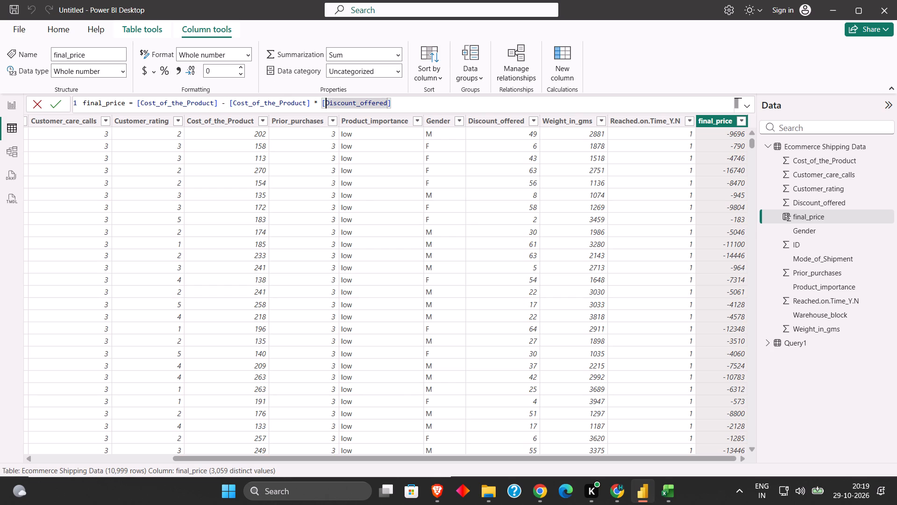
pyautogui.press('Left')
pyautogui.write('DIV')
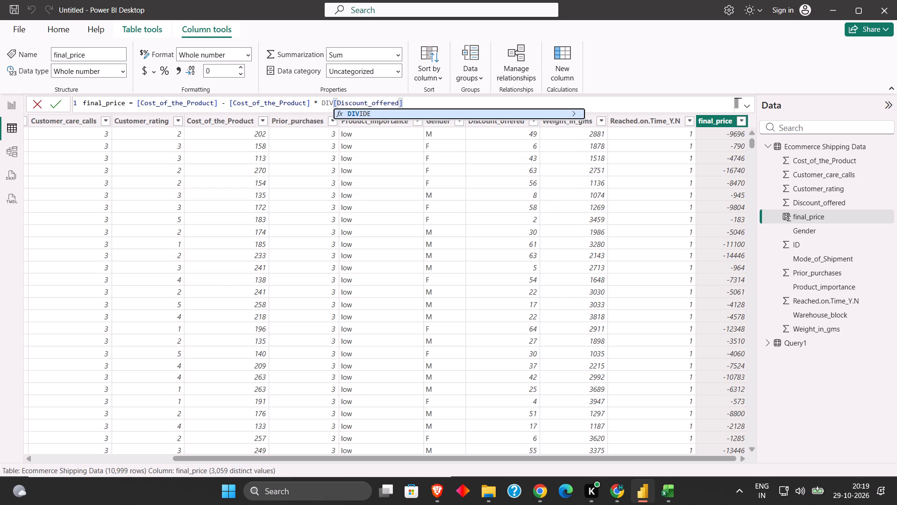
pyautogui.hotkey('shift', 'Return')
pyautogui.press('BackSpace')
pyautogui.press('Return')
pyautogui.press('End')
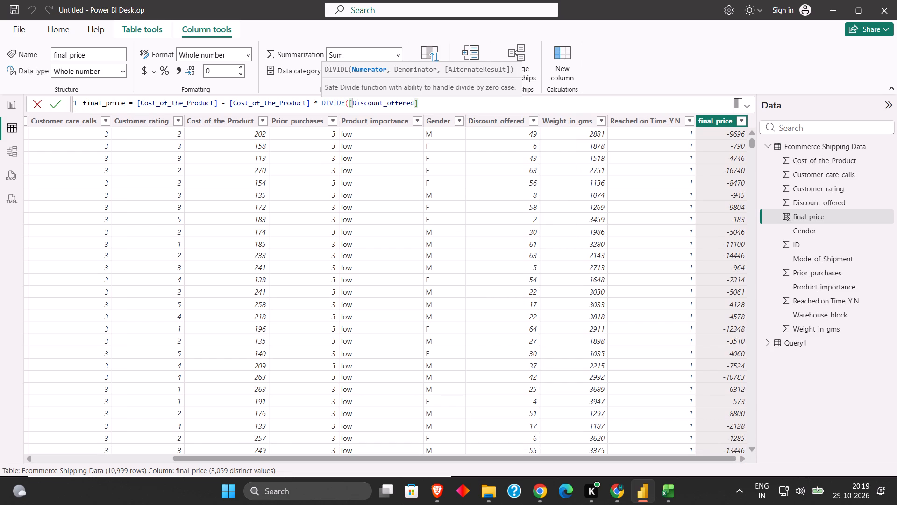
pyautogui.hotkey('shift', ')')
pyautogui.press('Left')
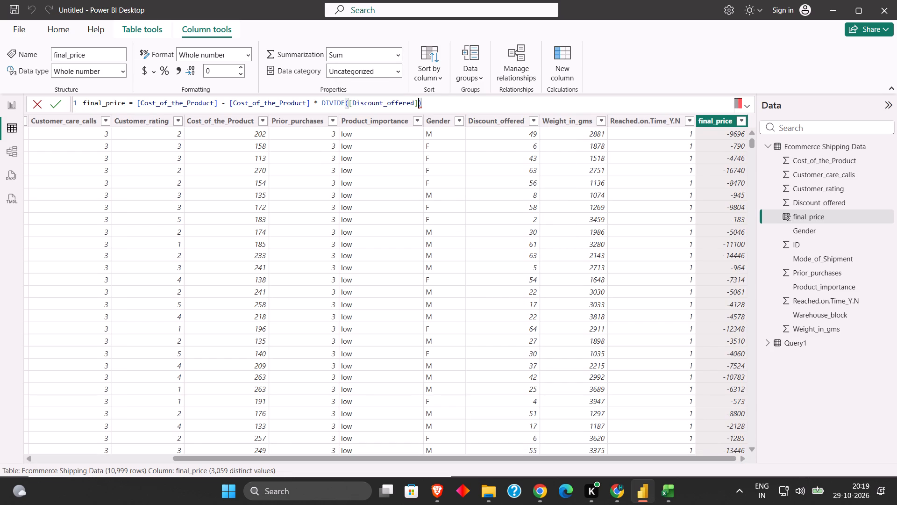
pyautogui.write(',100,0')
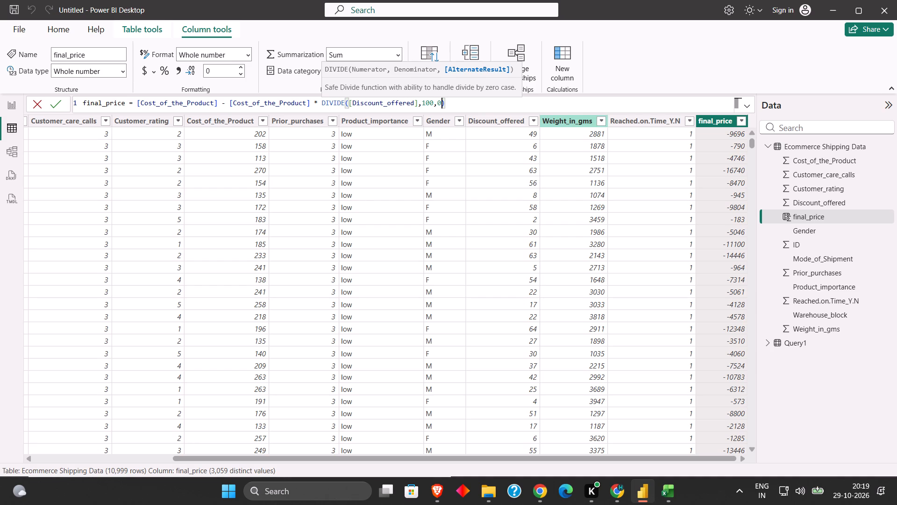
pyautogui.click(521, 98)
pyautogui.press('Return')
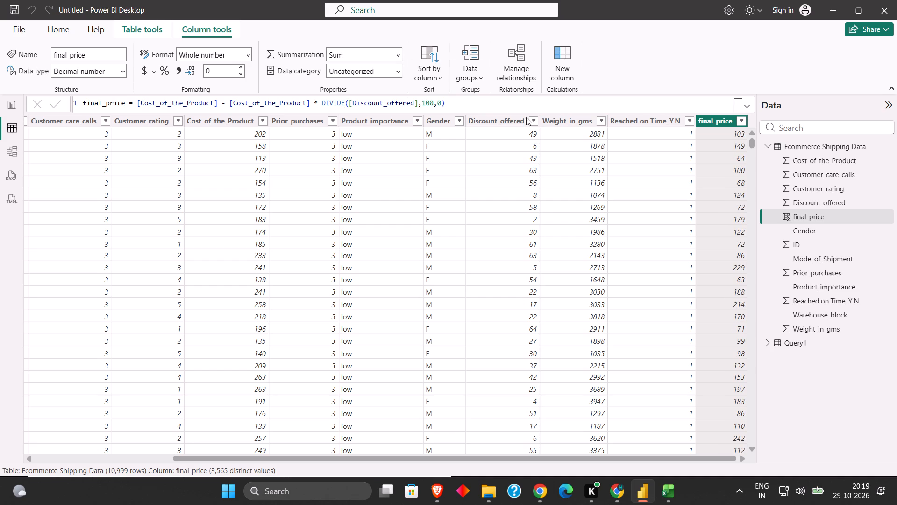
# Check the final_price values against Cost_of_the_Product and Discount_offered, inspecting individual discount cells in the medium-importance rows.
pyautogui.moveTo(480, 458); pyautogui.dragTo(351, 468)
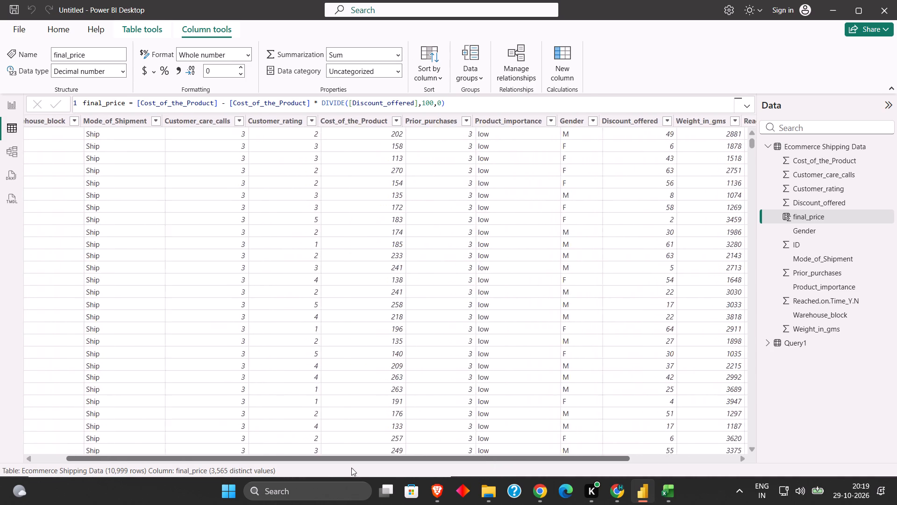
pyautogui.moveTo(351, 468); pyautogui.dragTo(263, 468)
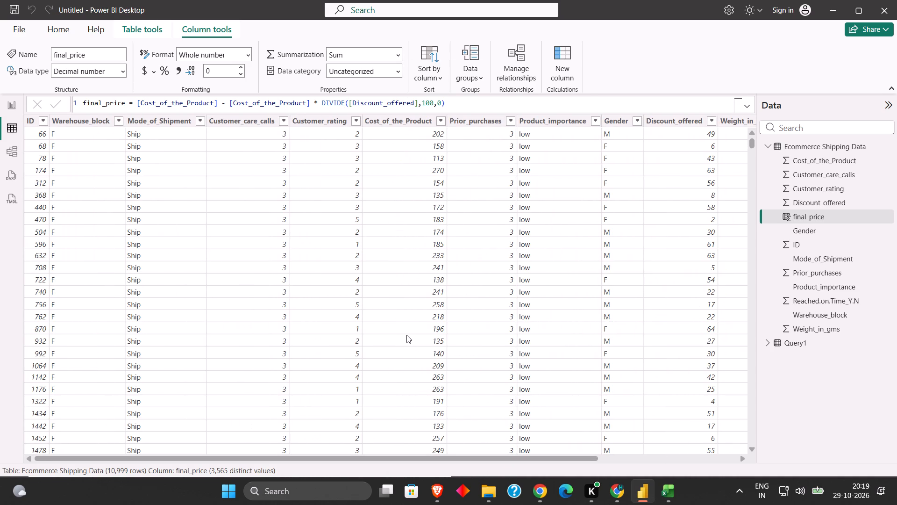
pyautogui.moveTo(377, 457); pyautogui.dragTo(551, 453)
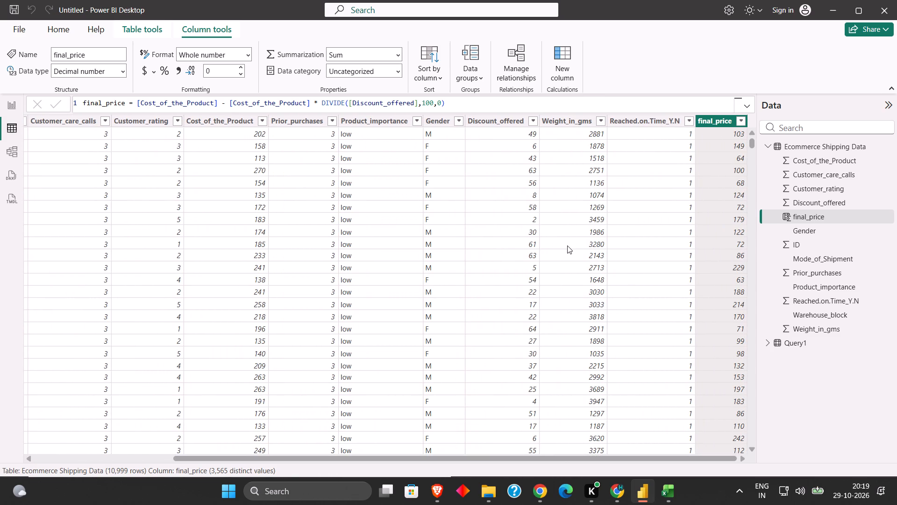
pyautogui.scroll(-2, 567, 245)
pyautogui.scroll(2, 567, 245)
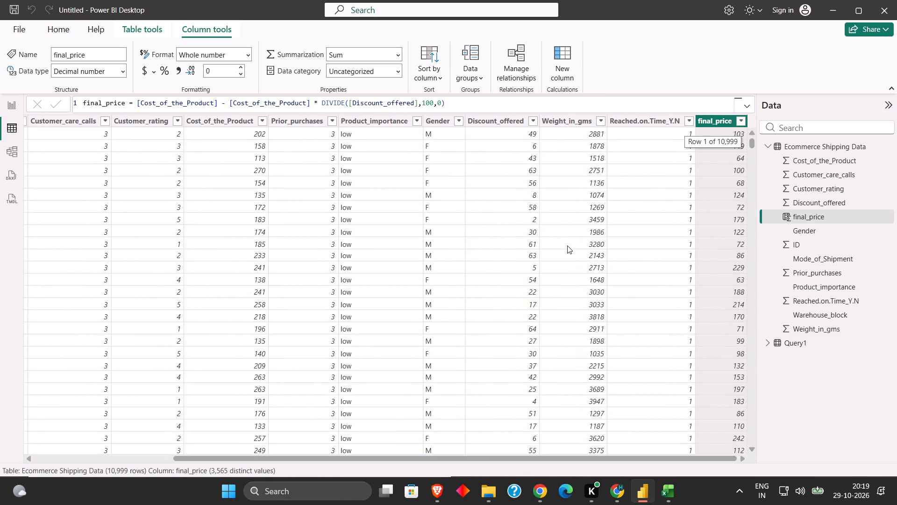
pyautogui.scroll(-9, 567, 245)
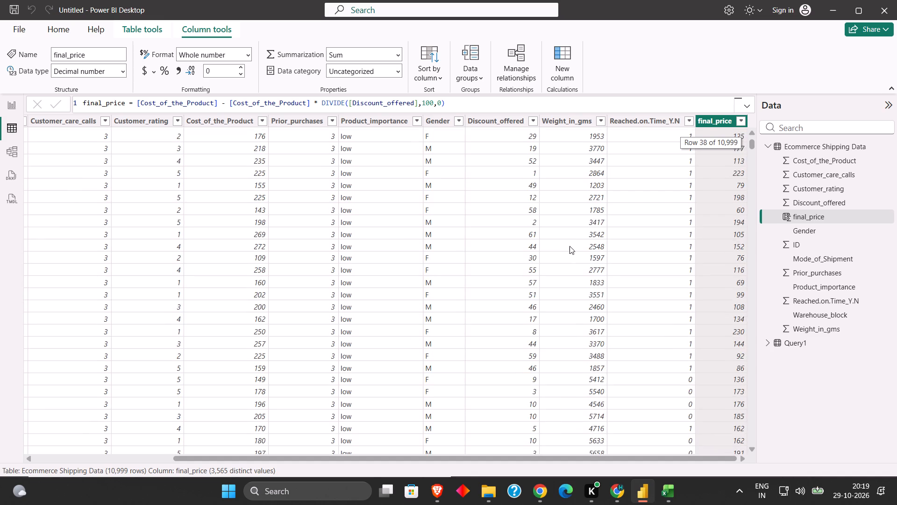
pyautogui.scroll(-20, 570, 246)
pyautogui.scroll(-4, 570, 246)
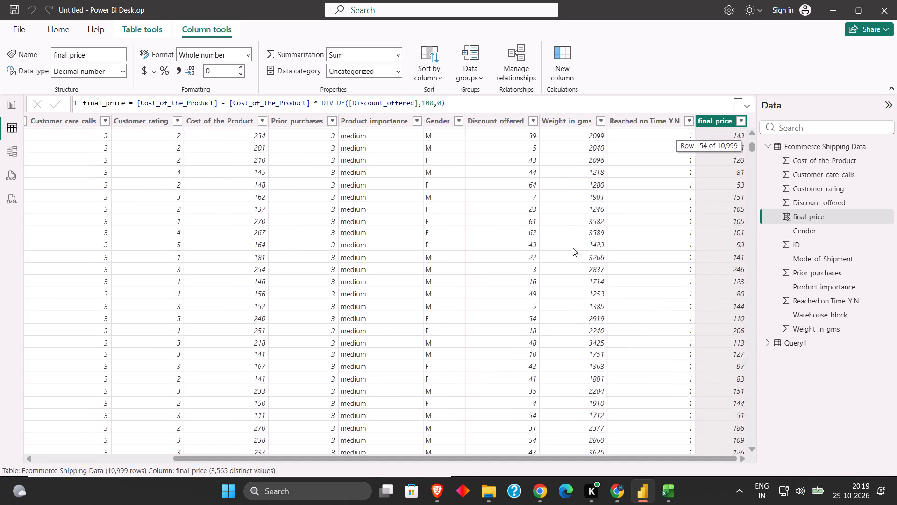
pyautogui.scroll(-7, 573, 248)
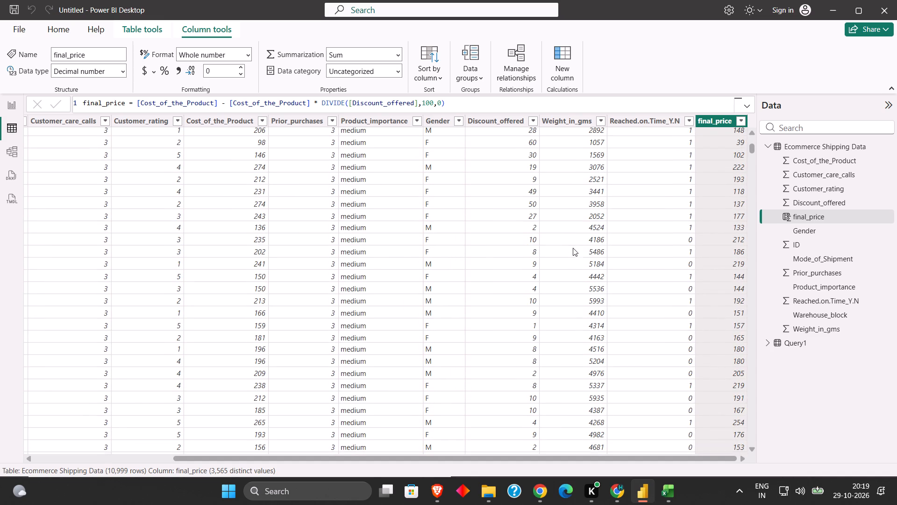
pyautogui.scroll(-7, 573, 248)
pyautogui.scroll(3, 573, 248)
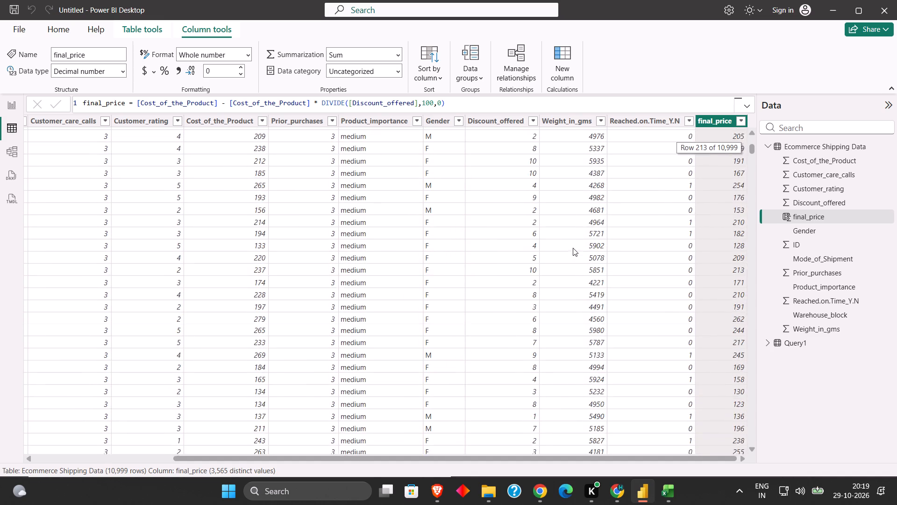
pyautogui.scroll(3, 573, 248)
pyautogui.click(532, 245)
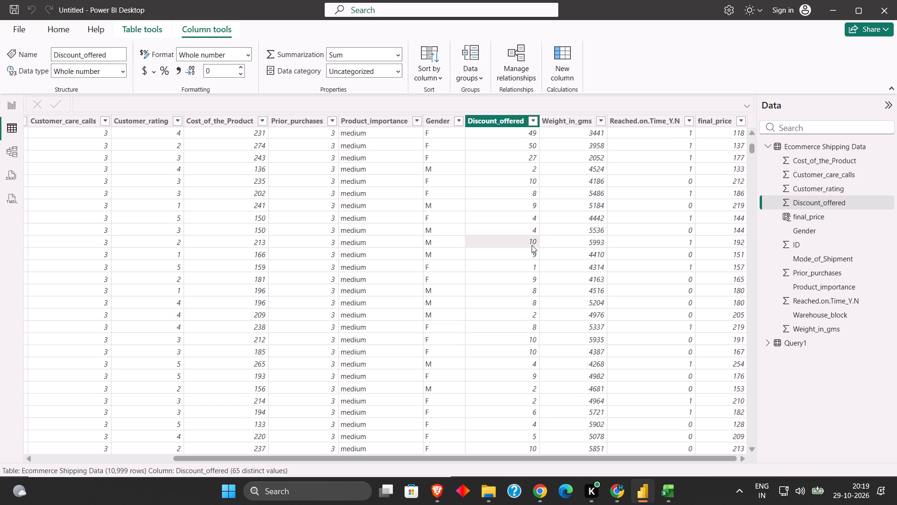
pyautogui.click(466, 454)
pyautogui.moveTo(465, 457); pyautogui.dragTo(437, 460)
pyautogui.click(557, 242)
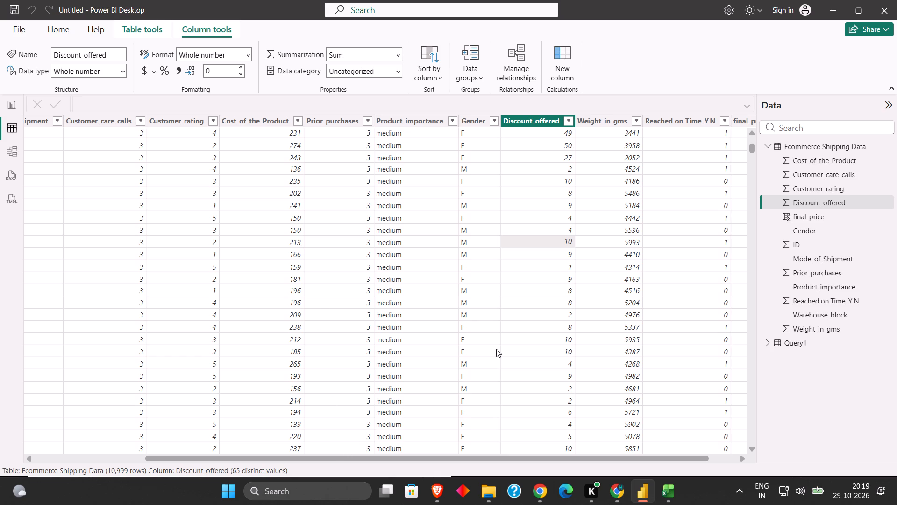
pyautogui.scroll(-3, 496, 349)
pyautogui.click(551, 270)
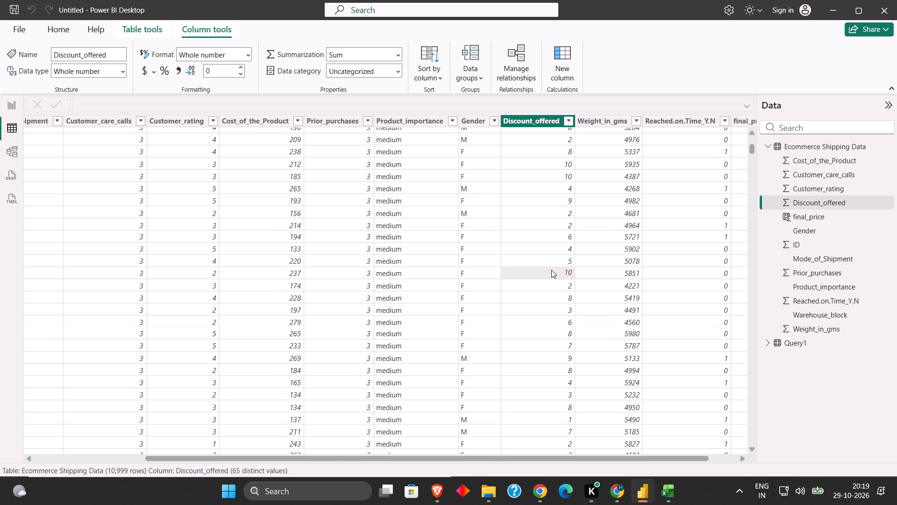
pyautogui.click(569, 264)
# Examine Discount_offered and final_price values further down the table, then review the columns from the first row.
pyautogui.moveTo(518, 459); pyautogui.dragTo(583, 461)
pyautogui.scroll(-9, 576, 328)
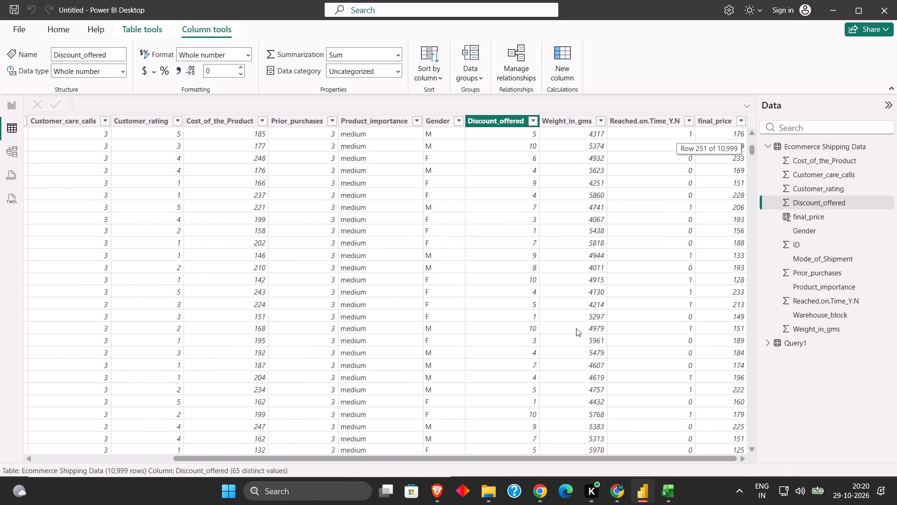
pyautogui.scroll(-9, 576, 328)
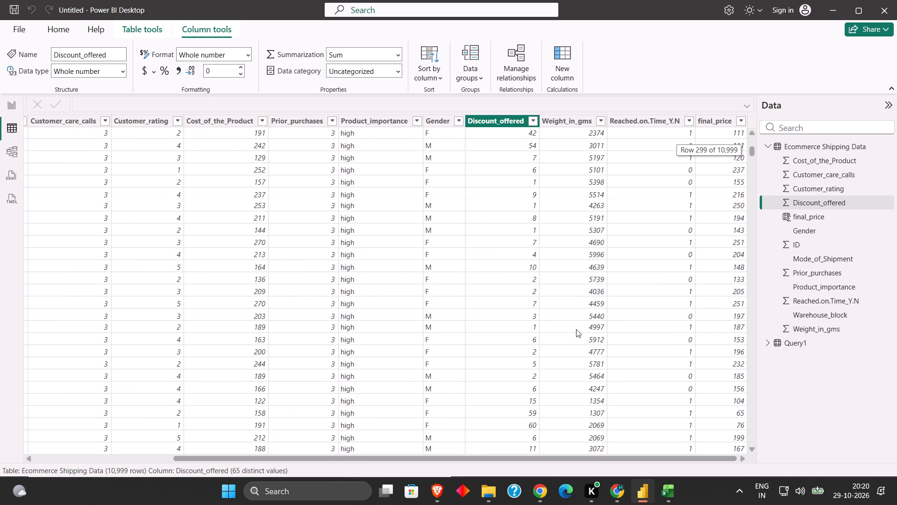
pyautogui.scroll(-6, 576, 329)
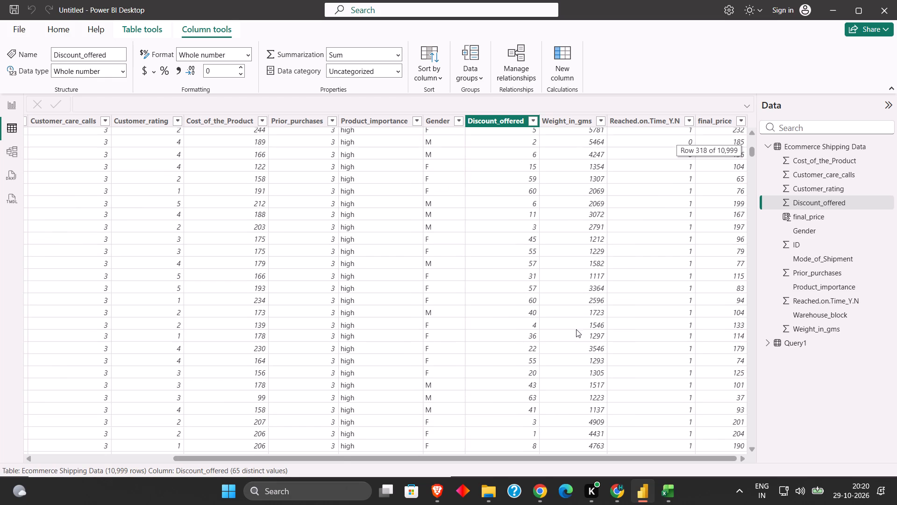
pyautogui.scroll(-15, 576, 329)
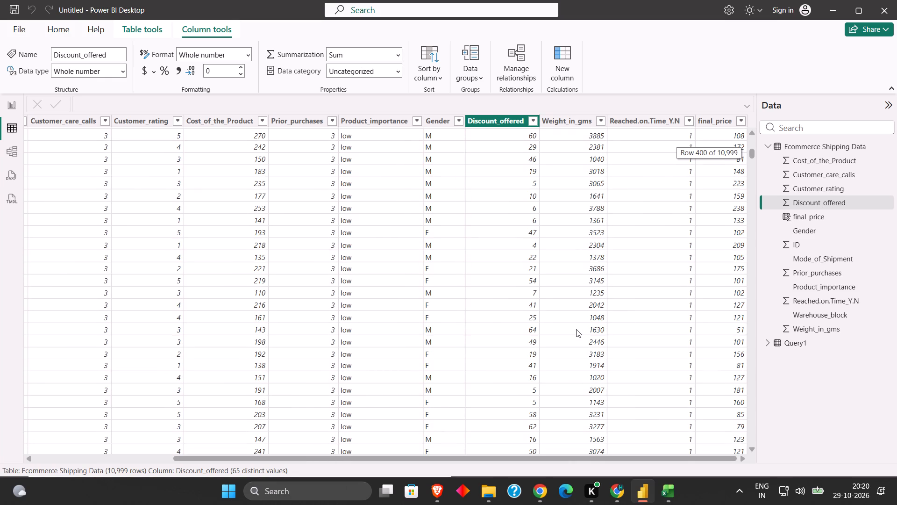
pyautogui.scroll(-10, 576, 329)
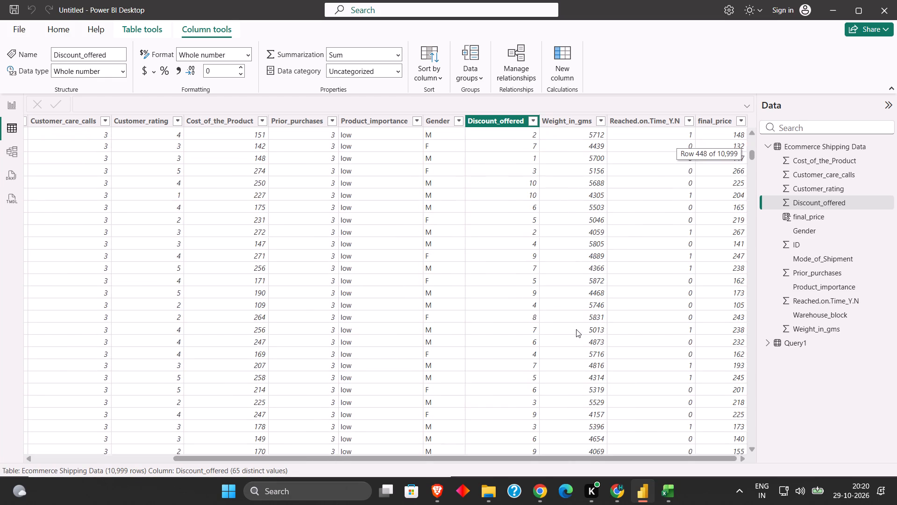
pyautogui.scroll(-13, 576, 329)
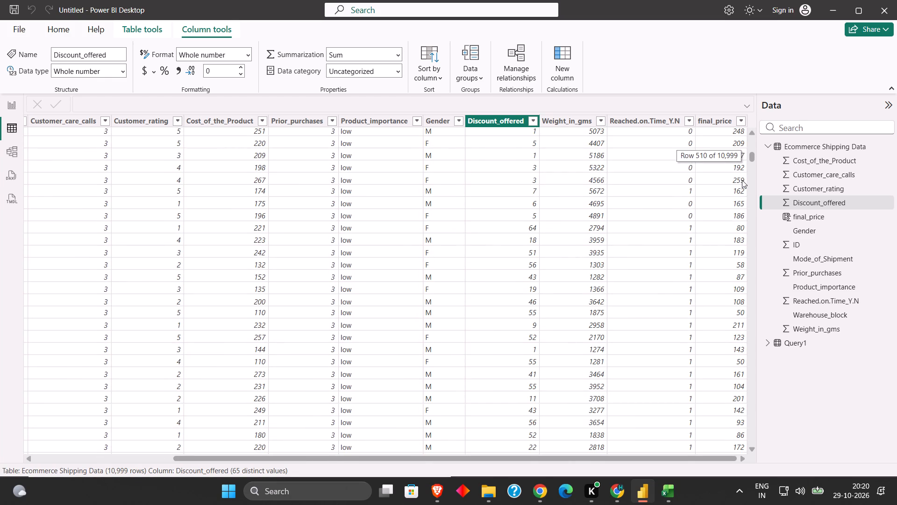
pyautogui.moveTo(752, 154); pyautogui.dragTo(751, 195)
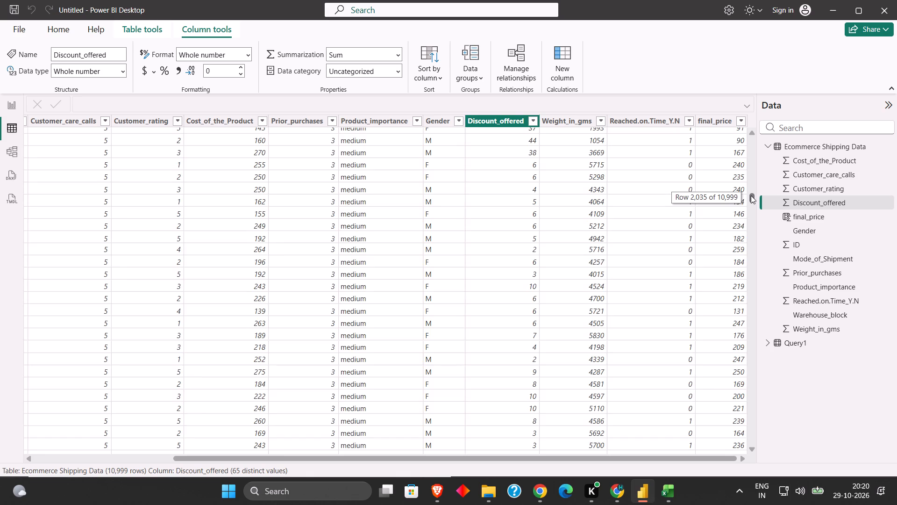
pyautogui.moveTo(751, 195); pyautogui.dragTo(740, 105)
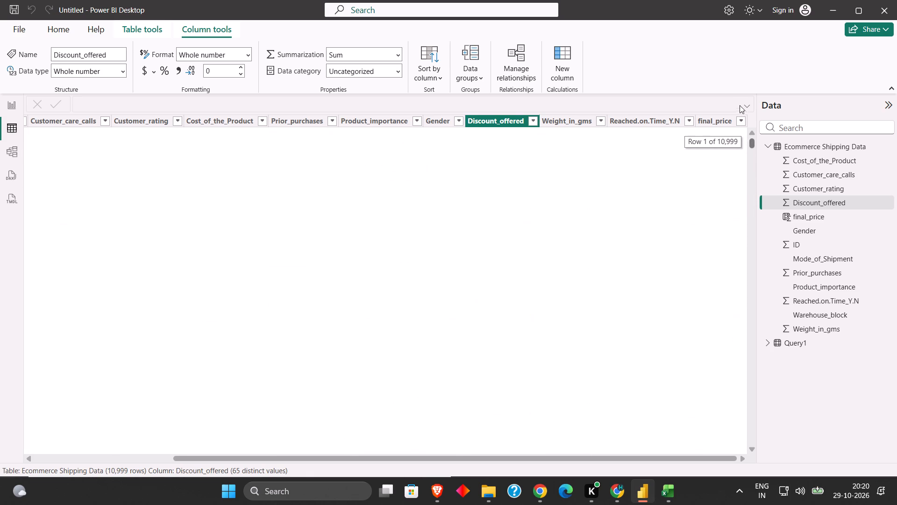
pyautogui.moveTo(740, 105); pyautogui.dragTo(739, 101)
pyautogui.click(532, 127)
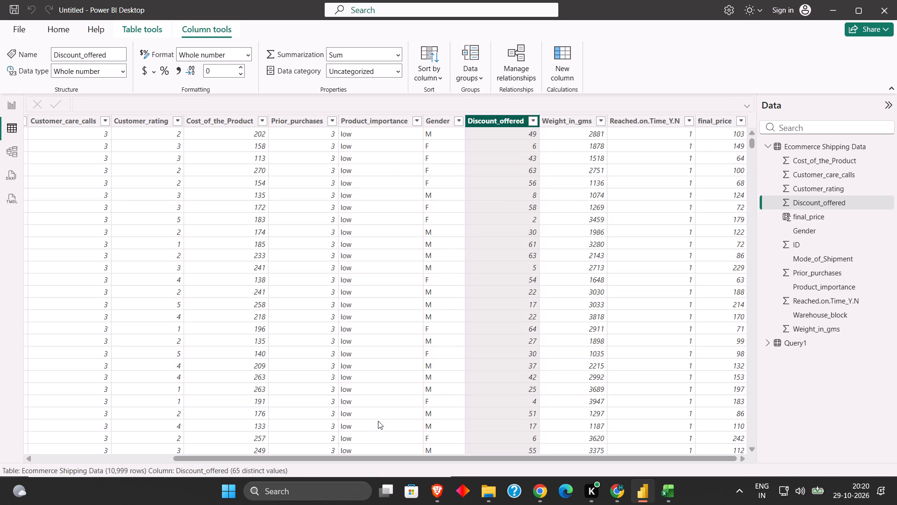
pyautogui.moveTo(369, 457); pyautogui.dragTo(424, 483)
pyautogui.click(641, 97)
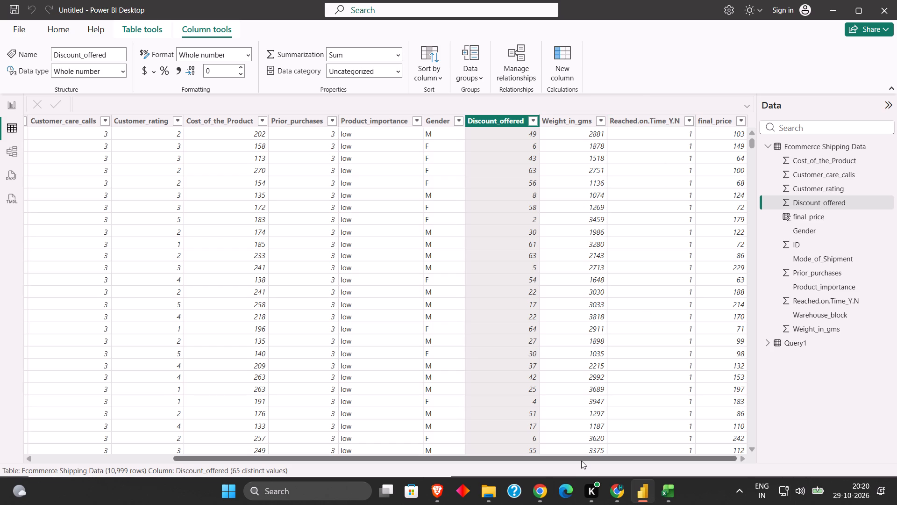
pyautogui.moveTo(581, 459); pyautogui.dragTo(269, 466)
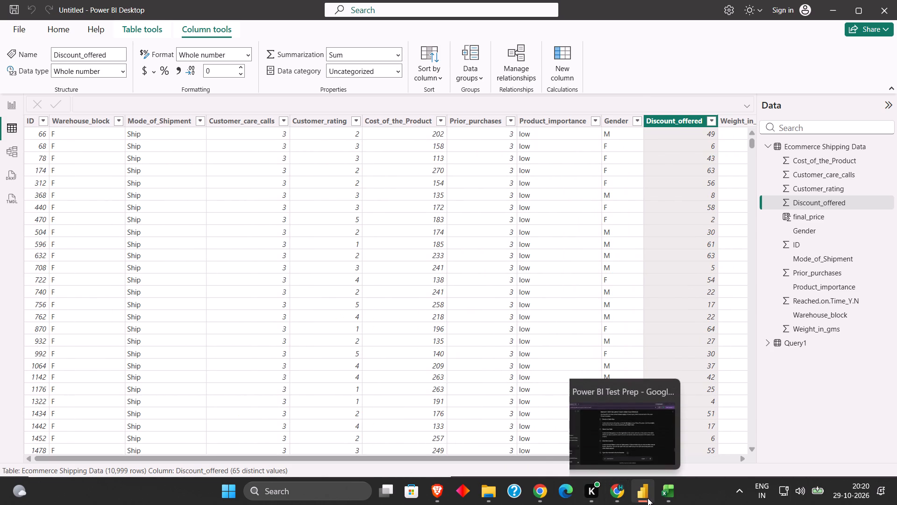
pyautogui.click(610, 490)
pyautogui.scroll(2, 433, 272)
pyautogui.scroll(-5, 433, 272)
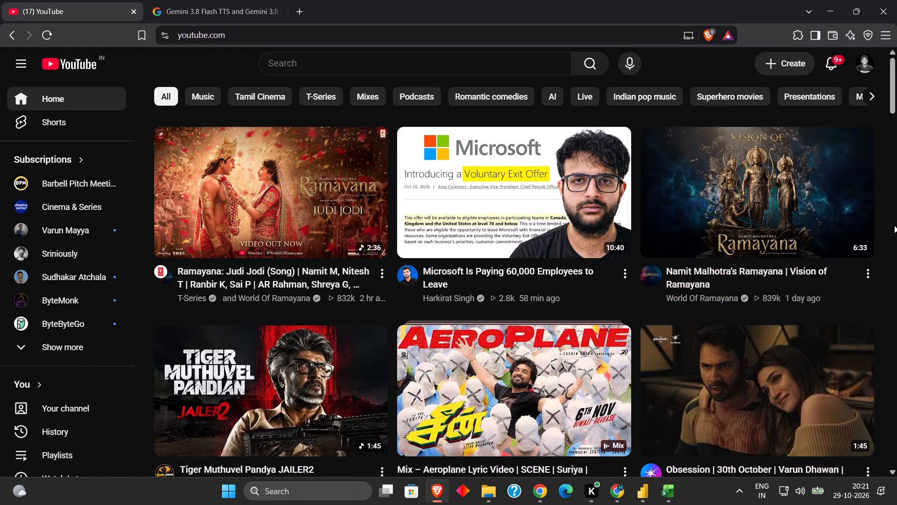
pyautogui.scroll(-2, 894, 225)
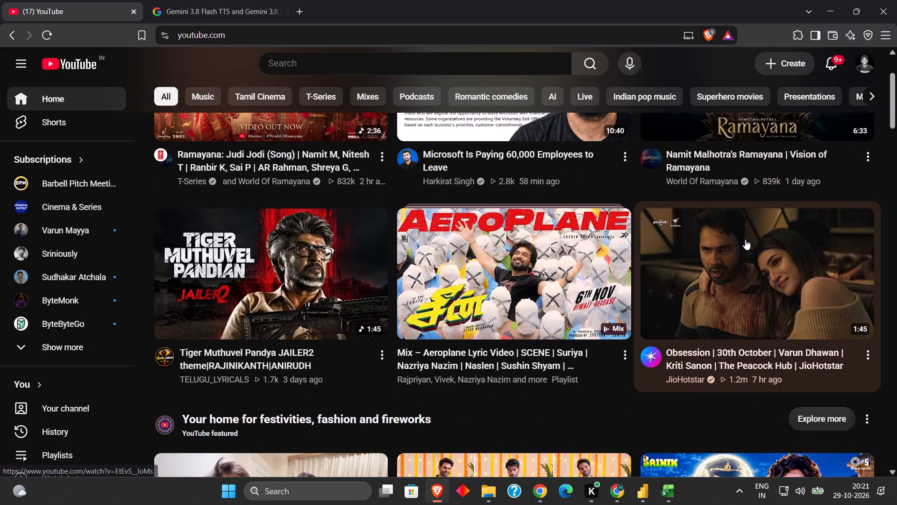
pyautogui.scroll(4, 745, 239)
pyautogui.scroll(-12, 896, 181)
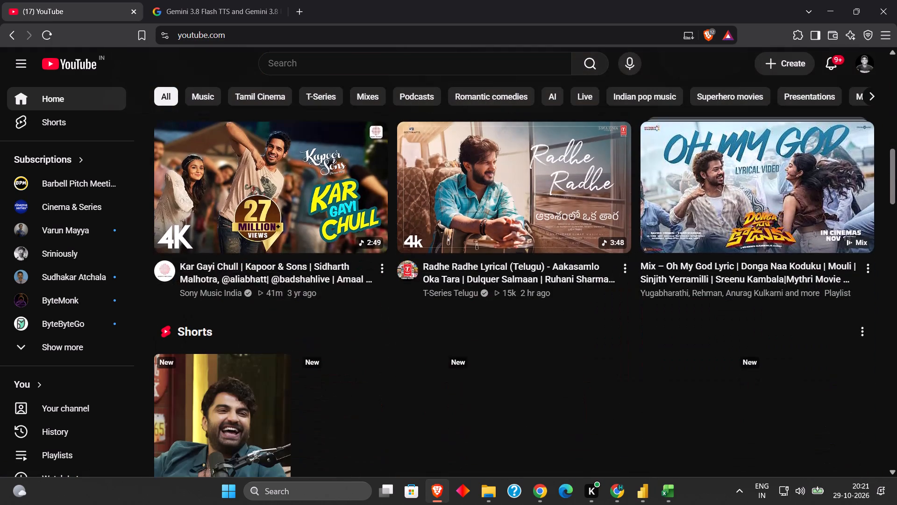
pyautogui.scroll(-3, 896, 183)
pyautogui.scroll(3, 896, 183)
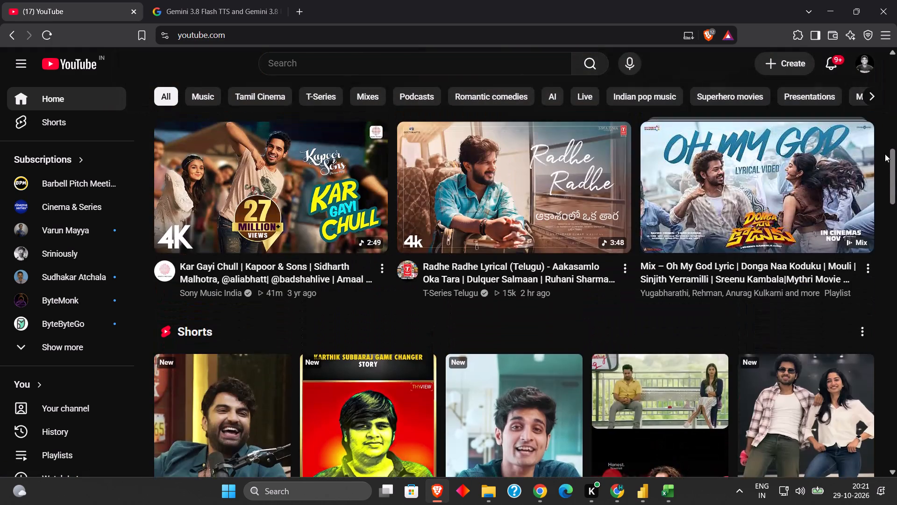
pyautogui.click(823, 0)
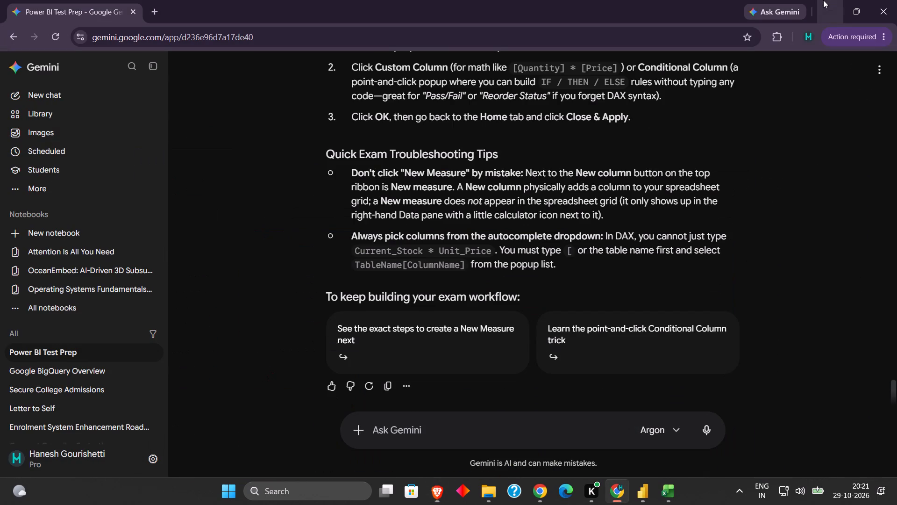
# Minimize the Gemini, Power BI, Excel and File Explorer windows to bring up the Kaggle page for Ecommerce Shipping Analysis SQL + Power BI.
pyautogui.click(819, 0)
pyautogui.click(829, 4)
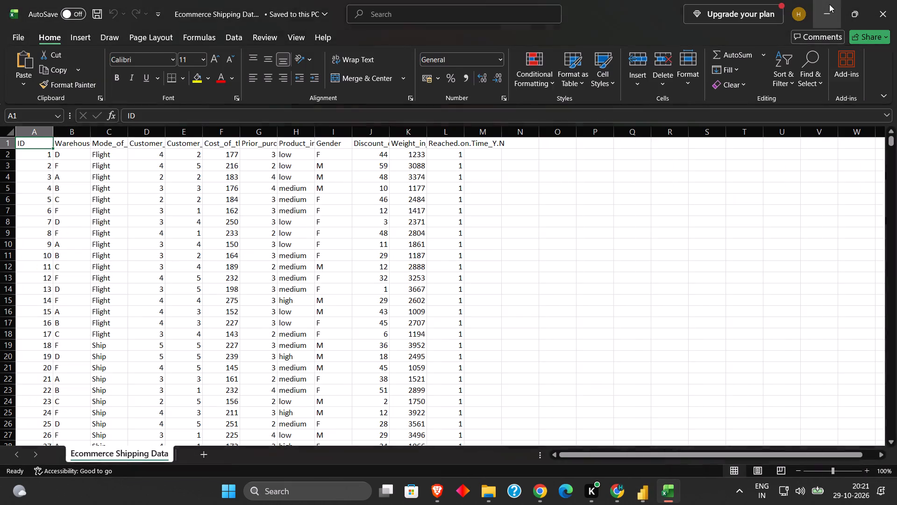
pyautogui.click(829, 4)
pyautogui.click(817, 28)
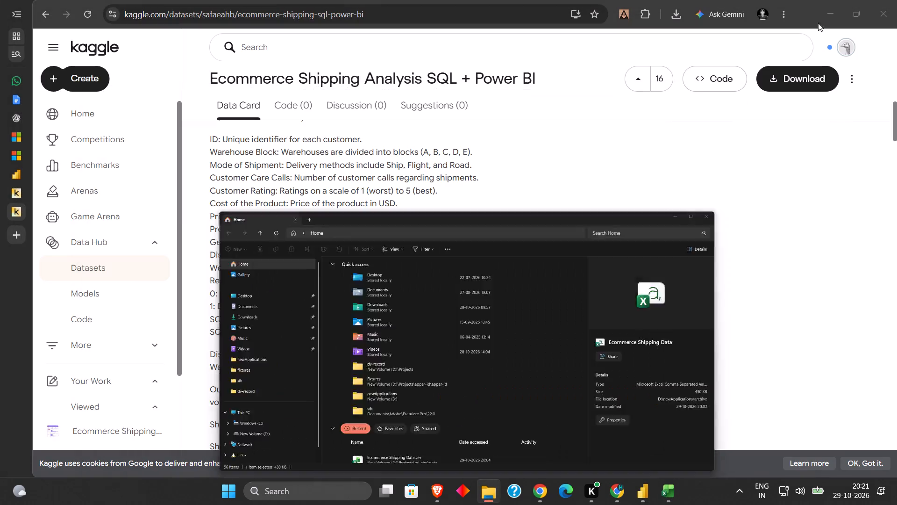